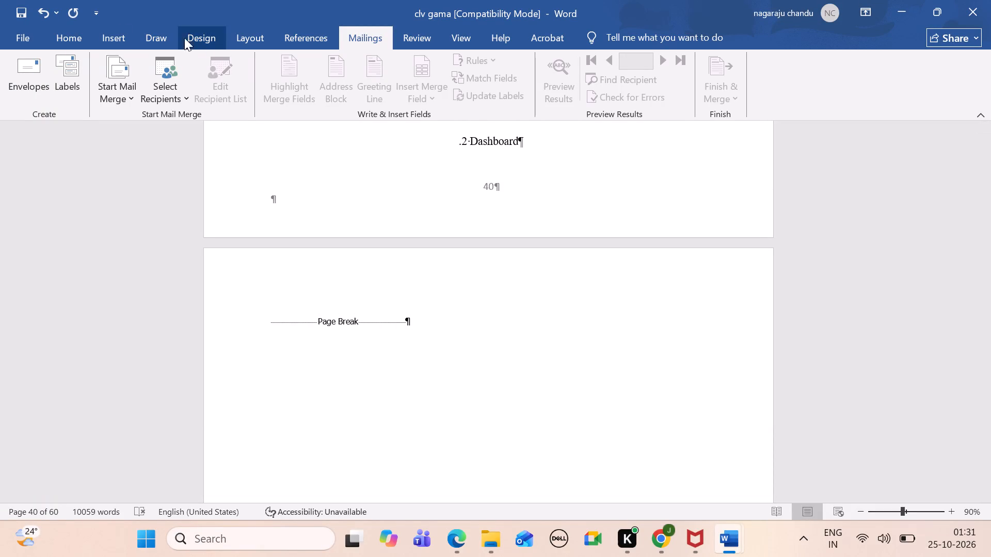
Undo the last edit that split the Dashboard figure caption across pages.
{"action": "left_click", "coordinate": [41, 10]}
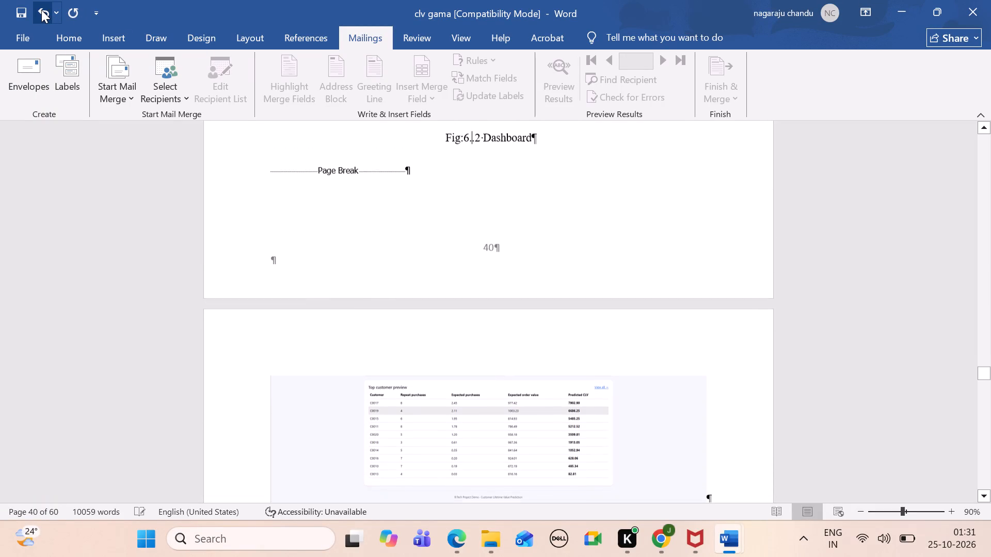
Examine the report's section headings from the Dashboard figure through the Chapter 7 testing sections to the Chapter 8 conclusion.
{"action": "scroll", "coordinate": [41, 10], "scroll_direction": "down", "scroll_amount": 1}
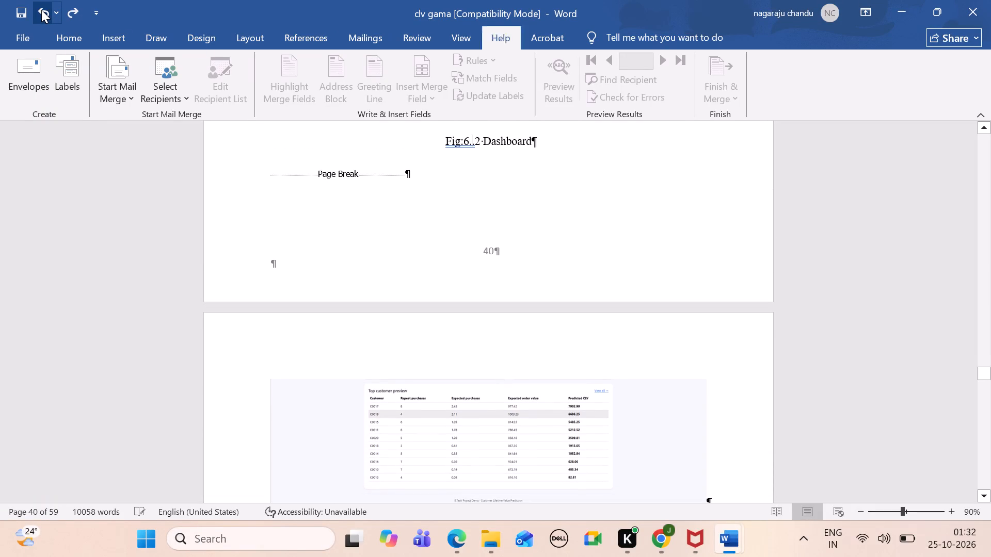
{"action": "scroll", "coordinate": [41, 10], "scroll_direction": "down", "scroll_amount": 1}
{"action": "scroll", "coordinate": [297, 202], "scroll_direction": "down", "scroll_amount": 1}
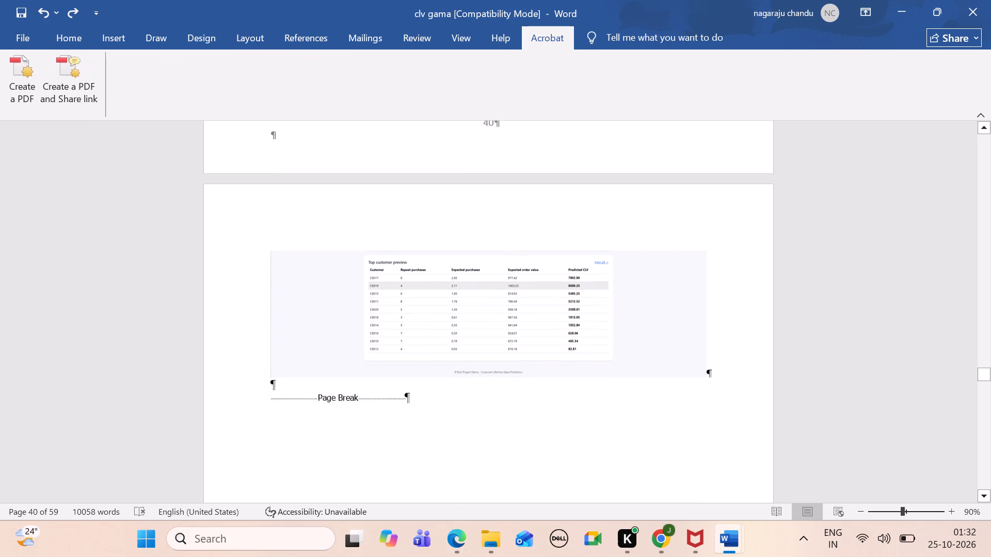
{"action": "scroll", "coordinate": [297, 202], "scroll_direction": "down", "scroll_amount": 1}
{"action": "left_click", "coordinate": [297, 202]}
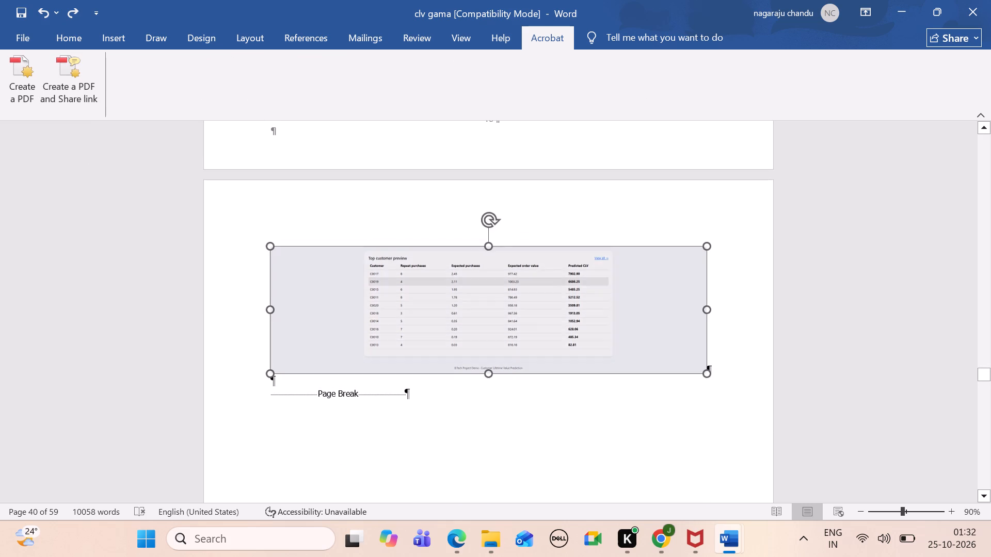
{"action": "scroll", "coordinate": [297, 202], "scroll_direction": "down", "scroll_amount": 2}
{"action": "left_click", "coordinate": [413, 286]}
{"action": "scroll", "coordinate": [413, 286], "scroll_direction": "down", "scroll_amount": 4}
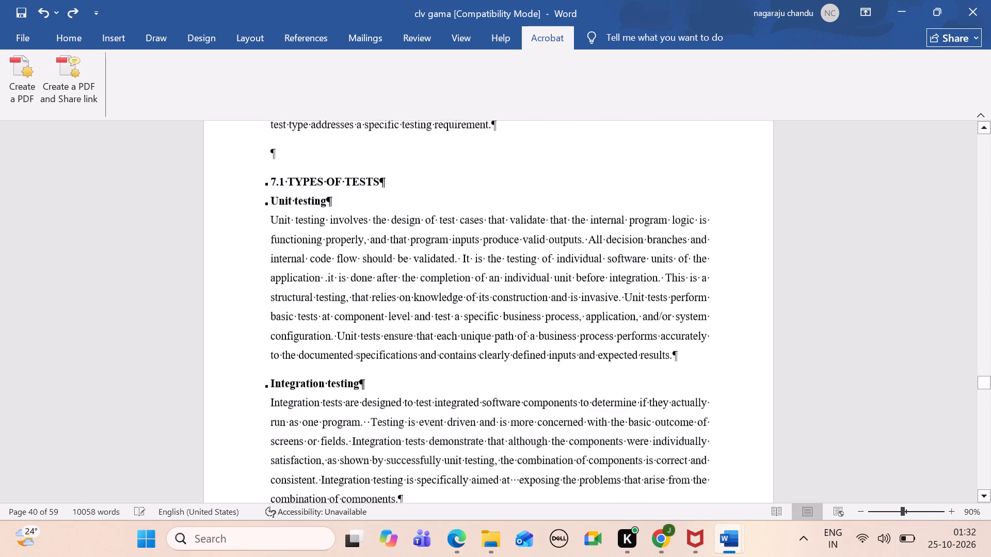
{"action": "scroll", "coordinate": [413, 286], "scroll_direction": "down", "scroll_amount": 4}
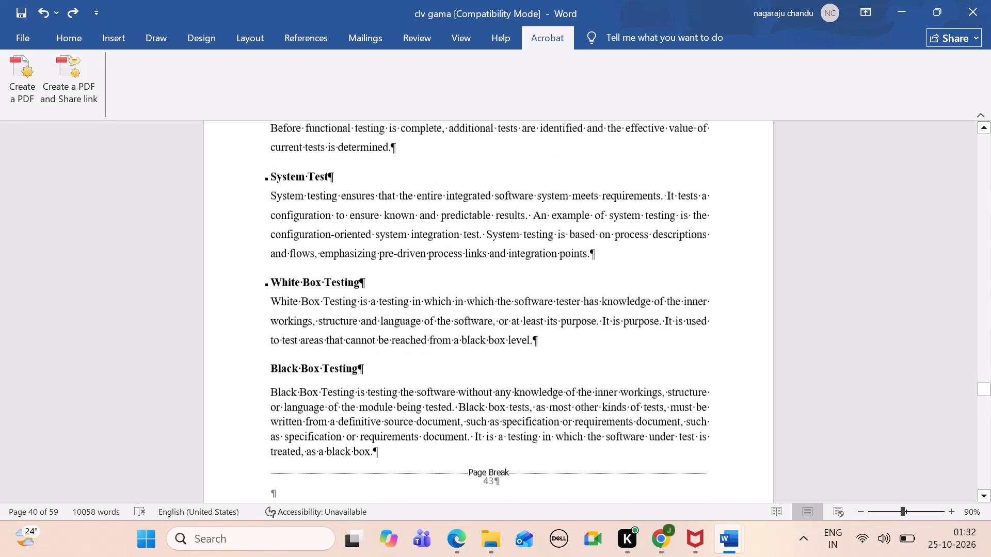
{"action": "scroll", "coordinate": [413, 286], "scroll_direction": "down", "scroll_amount": 4}
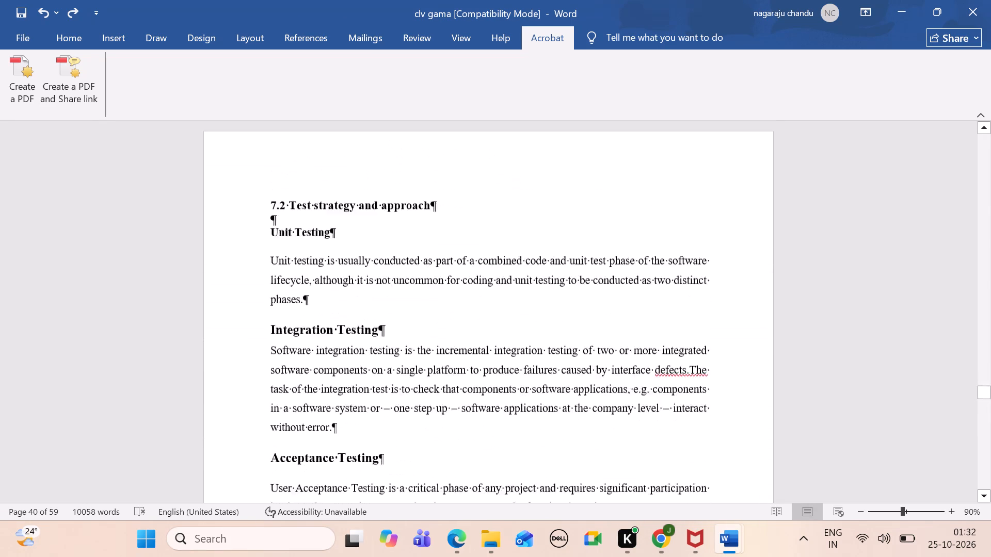
{"action": "scroll", "coordinate": [413, 286], "scroll_direction": "down", "scroll_amount": 4}
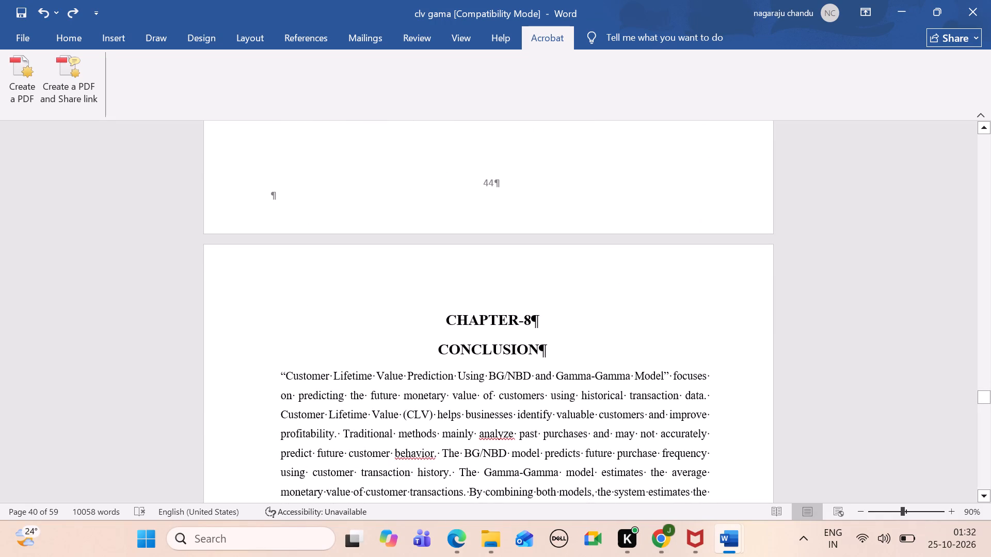
{"action": "scroll", "coordinate": [413, 286], "scroll_direction": "down", "scroll_amount": 2}
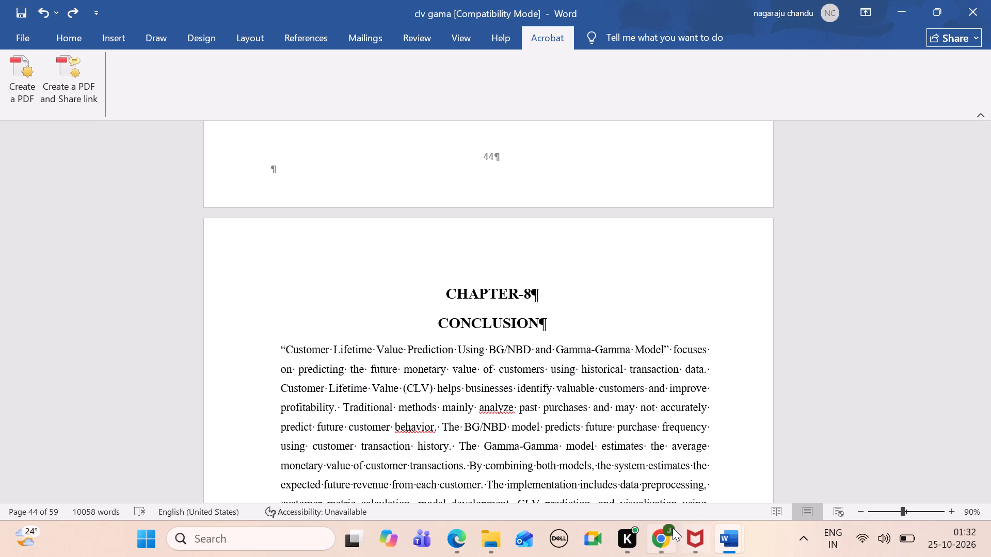
Switch to the clv certificate pages document and add a non-bold line "6.1 Types of Testing" below IMPLEMENTATION in the contents table.
{"action": "left_click", "coordinate": [751, 453]}
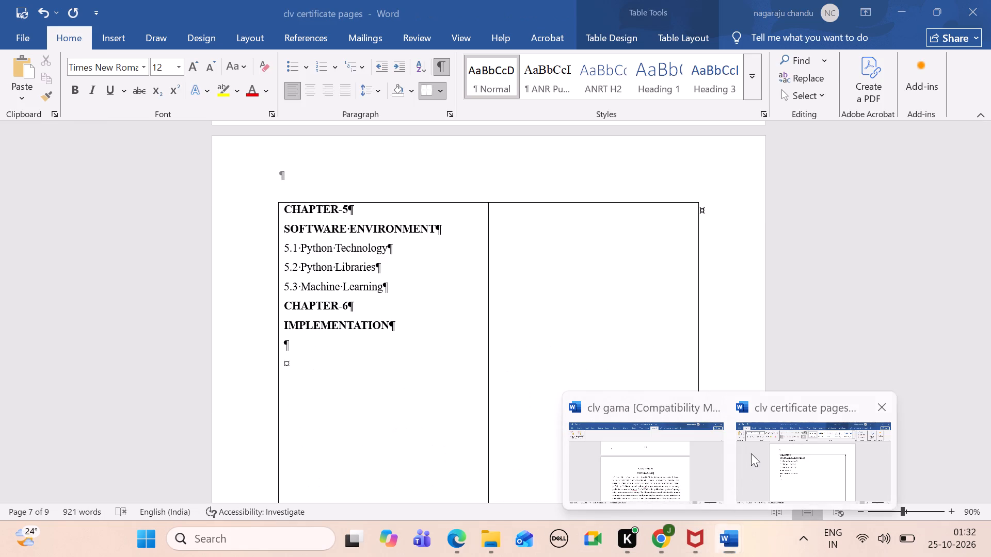
{"action": "left_click", "coordinate": [406, 325]}
{"action": "key", "text": "Return"}
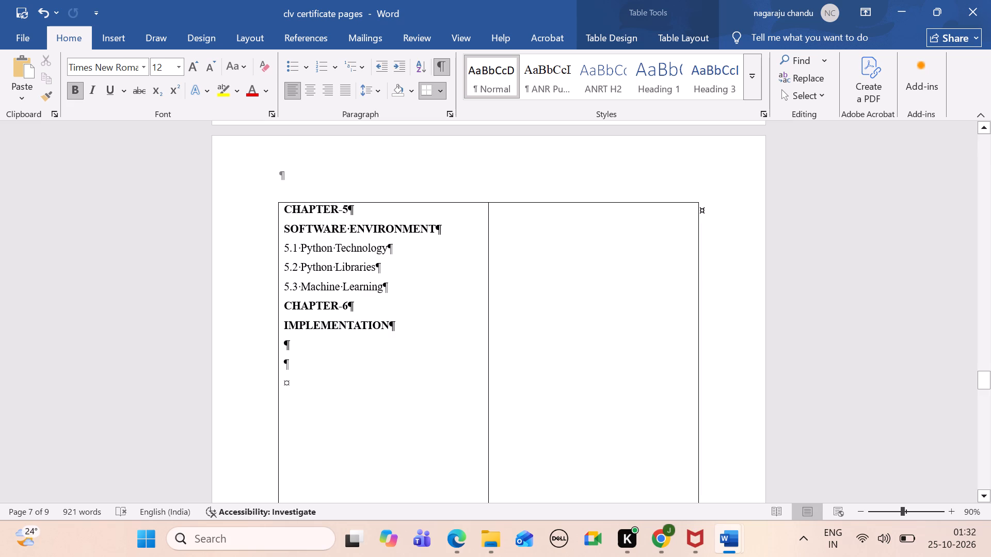
{"action": "left_click", "coordinate": [71, 94]}
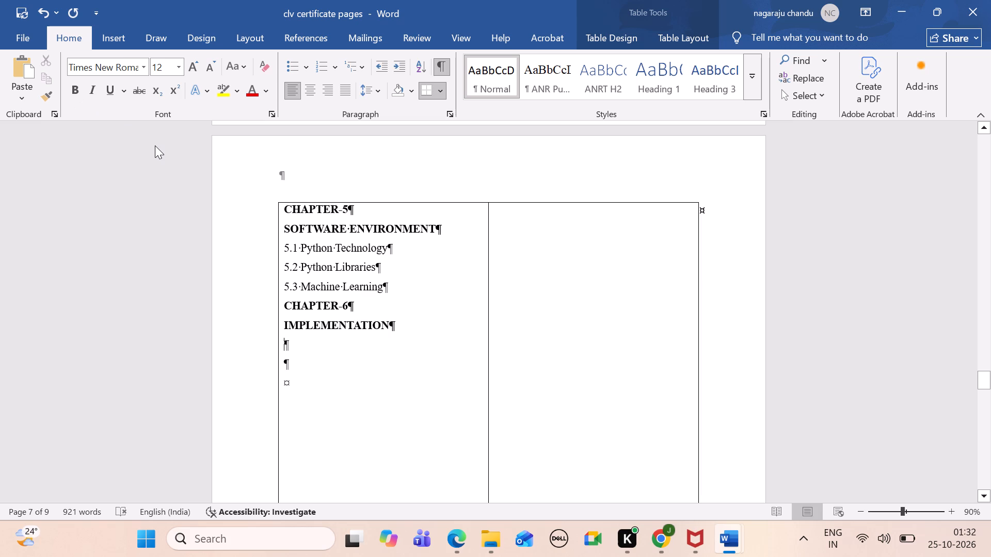
{"action": "type", "text": "6,"}
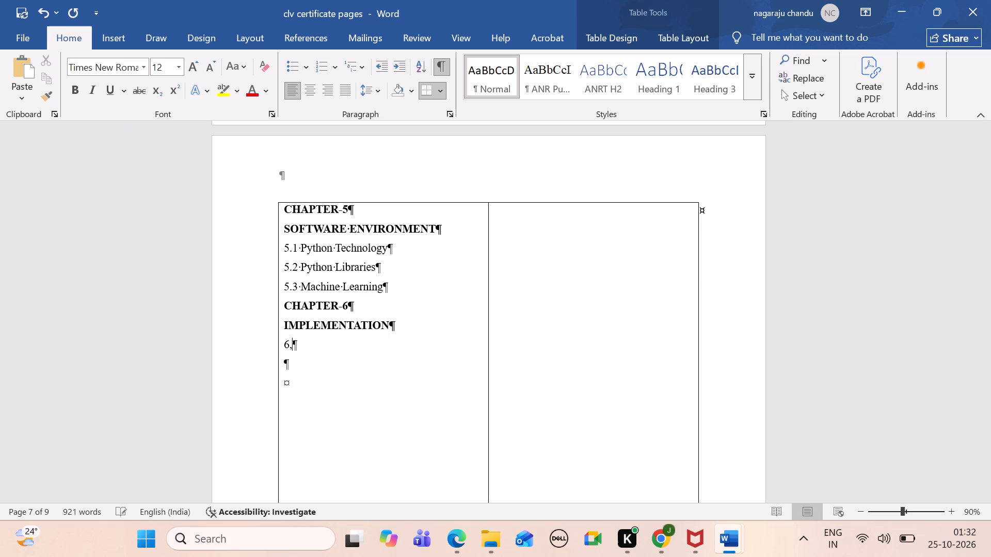
{"action": "key", "text": "BackSpace"}
{"action": "key", "text": "period"}
{"action": "key", "text": "1"}
{"action": "key", "text": "space"}
{"action": "key", "text": "shift+t"}
{"action": "key", "text": "y"}
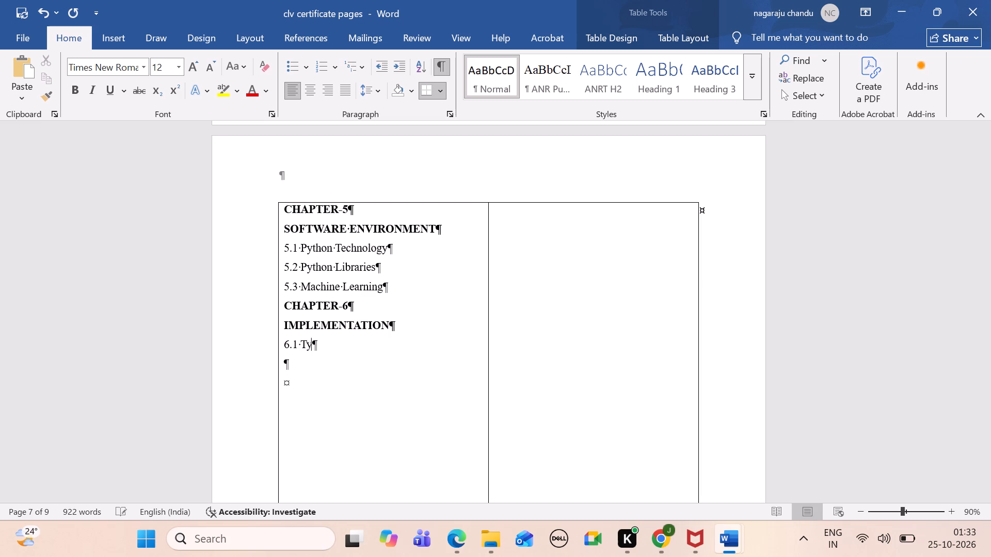
{"action": "type", "text": "pes"}
{"action": "key", "text": "space"}
{"action": "type", "text": "of"}
{"action": "key", "text": "space"}
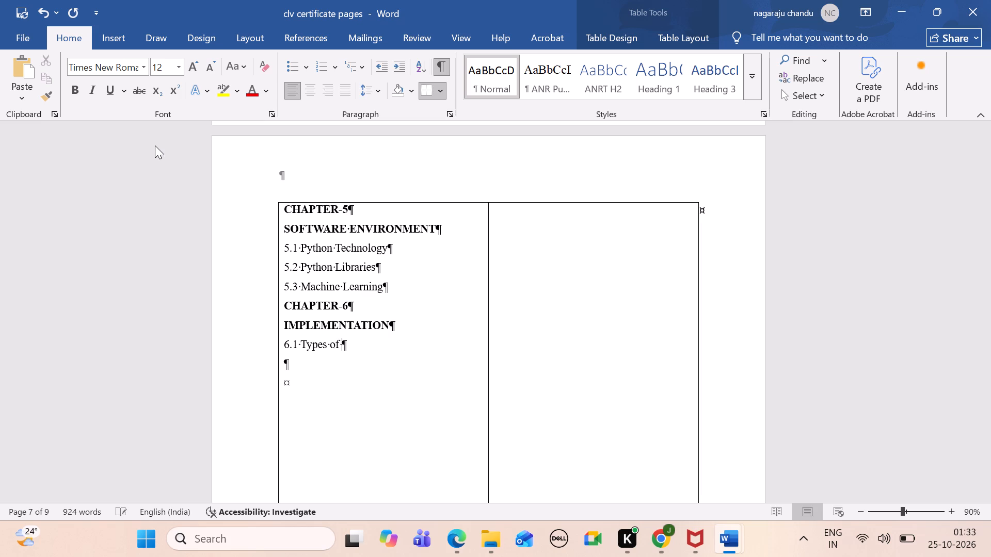
{"action": "key", "text": "shift+t"}
{"action": "type", "text": "est"}
{"action": "type", "text": "ing"}
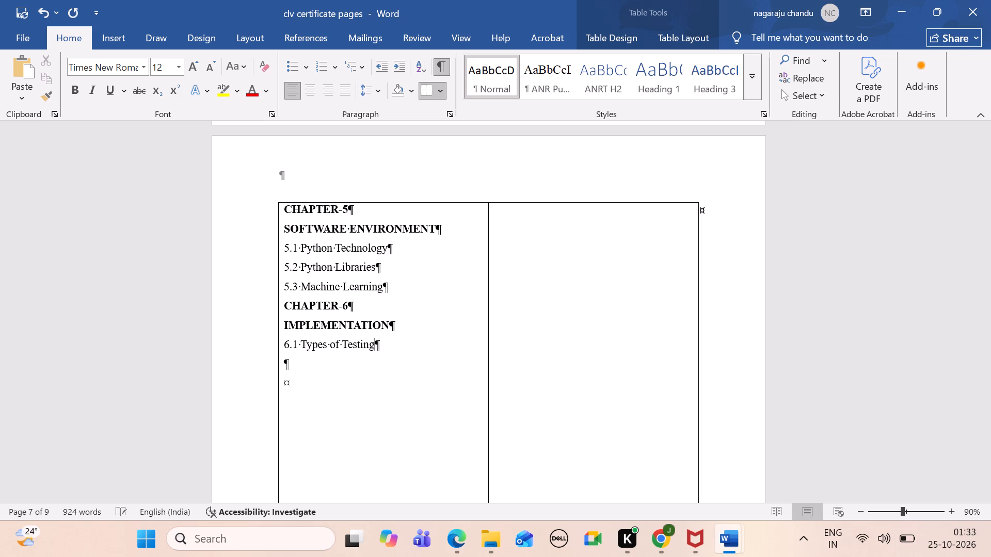
Add the line "6.2 Test strategy and Approch" below 6.1 Types of Testing in the contents table.
{"action": "key", "text": "Return"}
{"action": "key", "text": "6"}
{"action": "key", "text": "period"}
{"action": "key", "text": "2"}
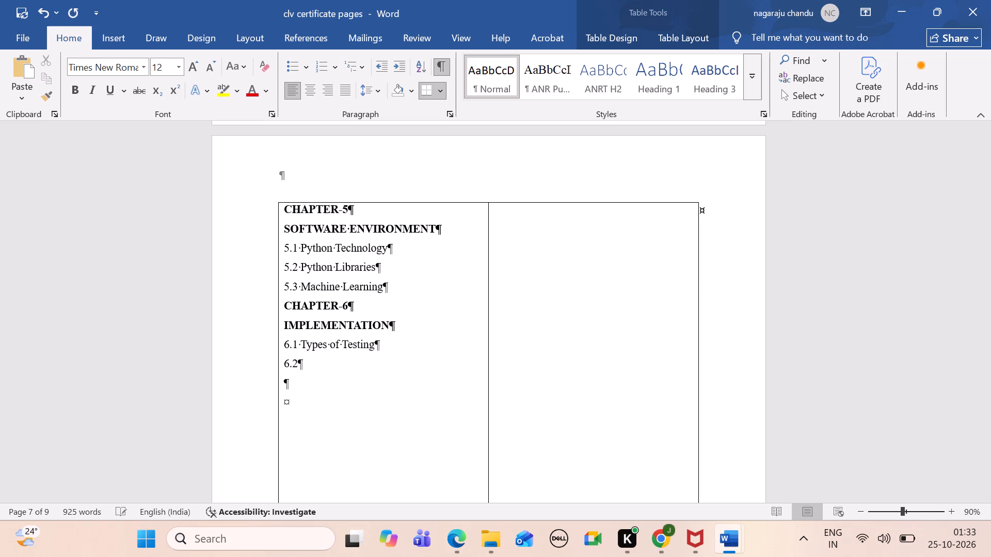
{"action": "key", "text": "space"}
{"action": "key", "text": "shift+t"}
{"action": "type", "text": "es"}
{"action": "key", "text": "t"}
{"action": "key", "text": "space"}
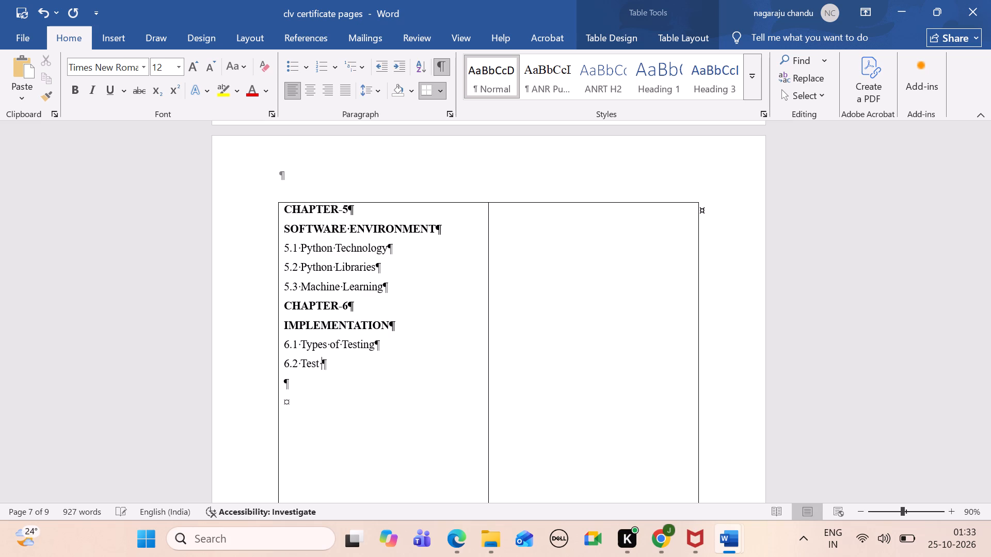
{"action": "type", "text": "stra"}
{"action": "key", "text": "t"}
{"action": "key", "text": "e"}
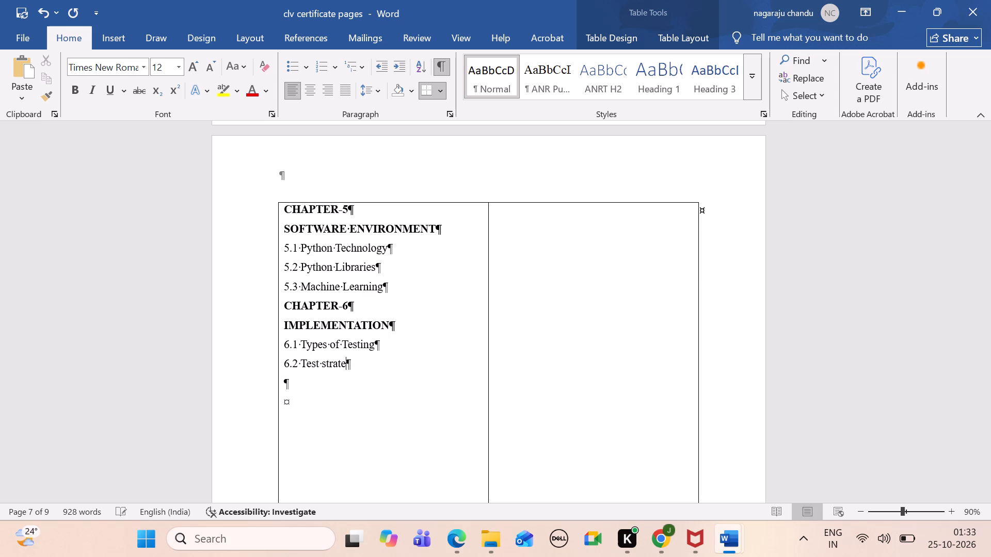
{"action": "type", "text": "gy"}
{"action": "key", "text": "space"}
{"action": "type", "text": "a"}
{"action": "type", "text": "nd"}
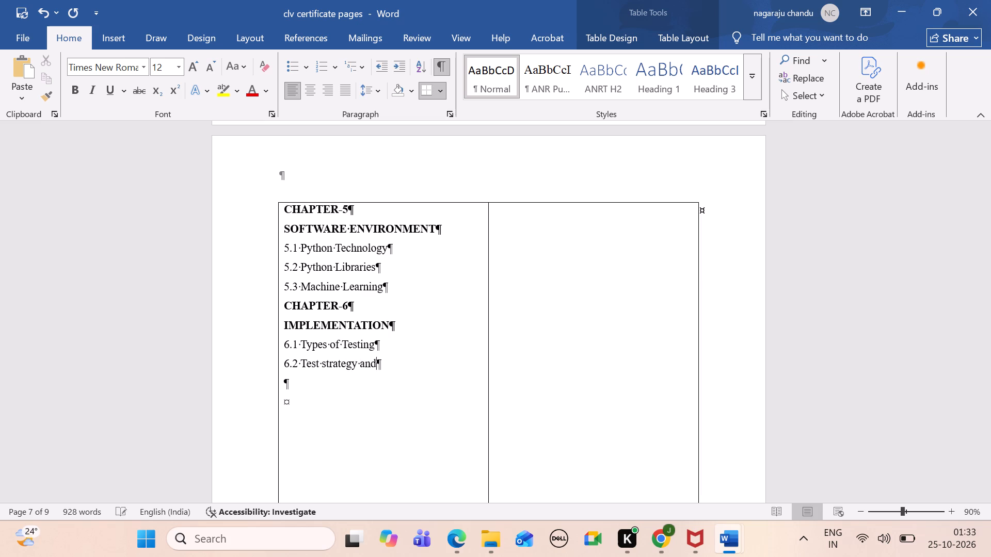
{"action": "key", "text": "space"}
{"action": "key", "text": "shift+a"}
{"action": "type", "text": "pp"}
{"action": "type", "text": "roch"}
Add the line "6.3 Results & Discussion" below the 6.2 entry in the contents table.
{"action": "key", "text": "Return"}
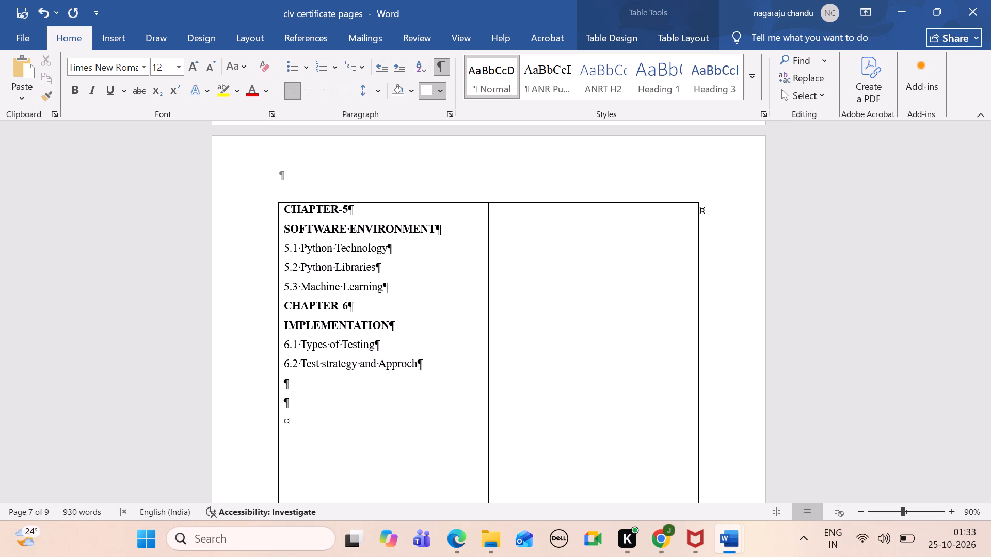
{"action": "key", "text": "6"}
{"action": "type", "text": ".3"}
{"action": "key", "text": "space"}
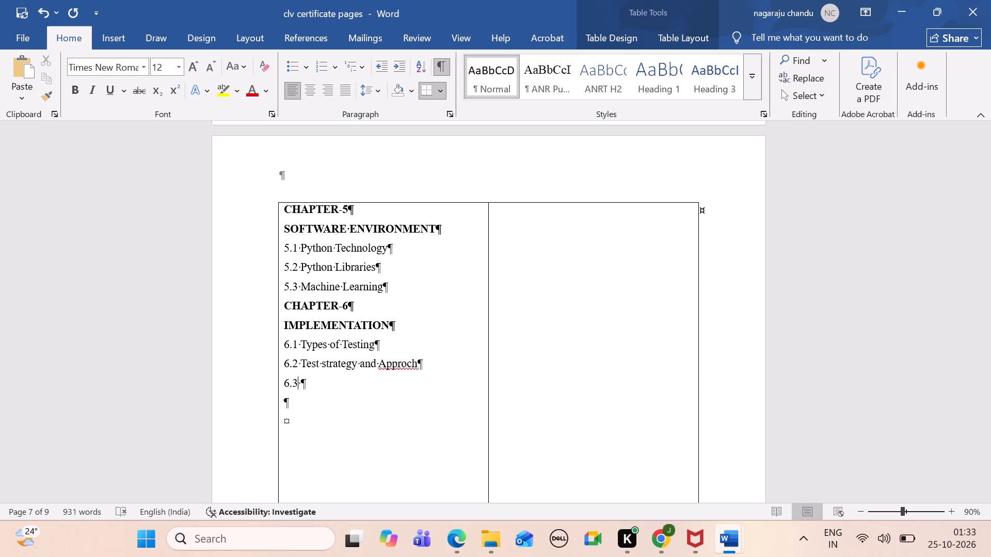
{"action": "type", "text": "Res"}
{"action": "type", "text": "ults"}
{"action": "key", "text": "space"}
{"action": "key", "text": "shift+ampersand"}
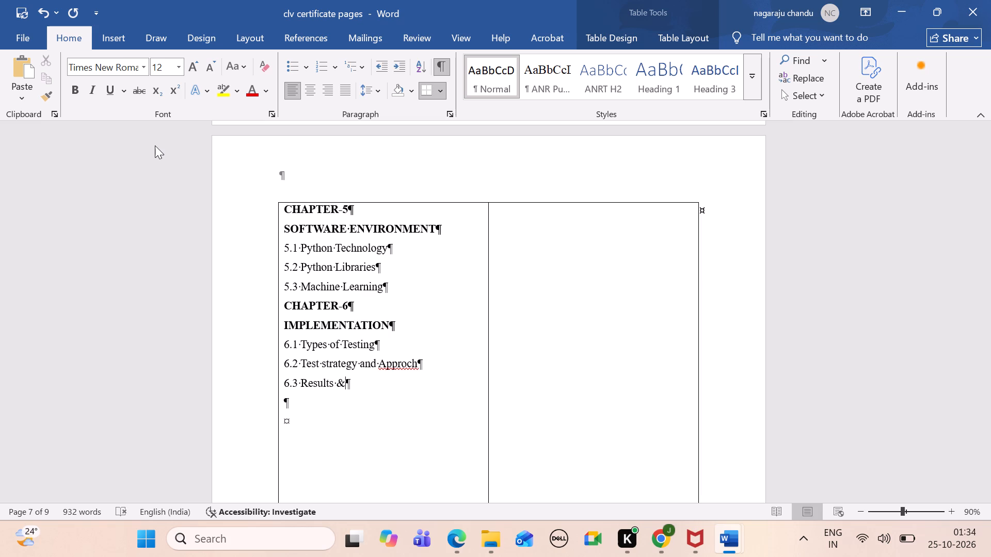
{"action": "key", "text": "space"}
{"action": "type", "text": "Di"}
{"action": "type", "text": "sc"}
{"action": "type", "text": "ussion"}
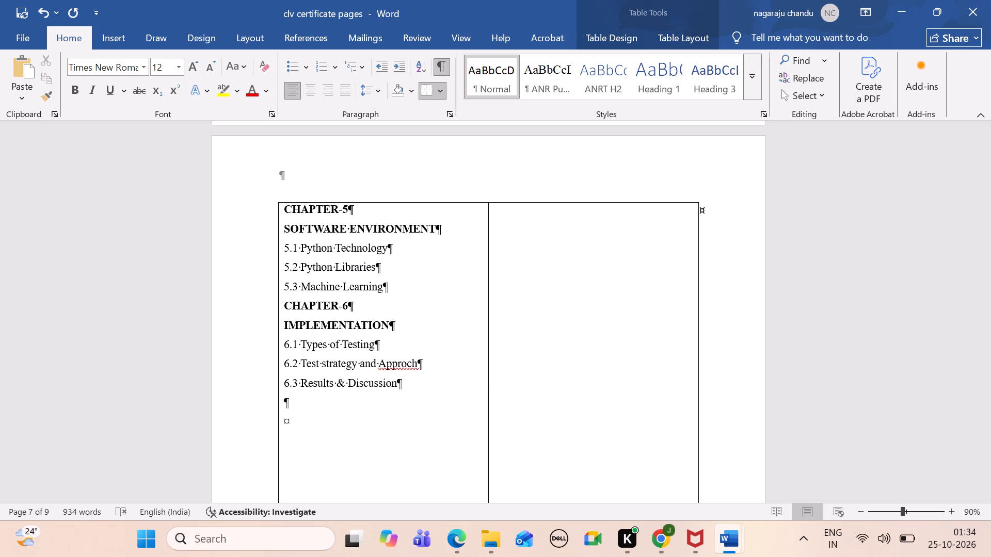
Add the bold heading lines "CHAPTER-7" and "TESTING" below the 6.3 entry, followed by a new empty line.
{"action": "key", "text": "Return"}
{"action": "key", "text": "ctrl+b"}
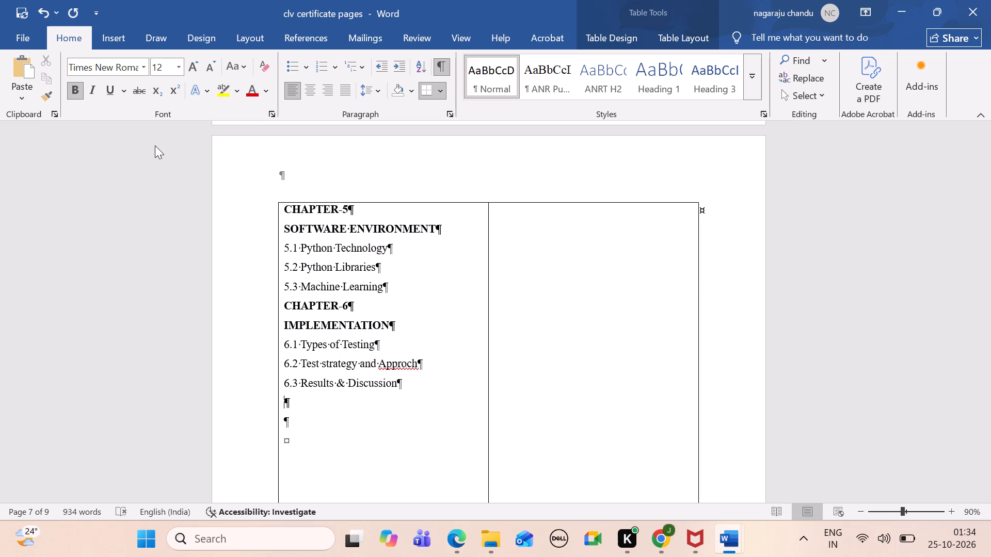
{"action": "type", "text": "CHAP"}
{"action": "type", "text": "TER"}
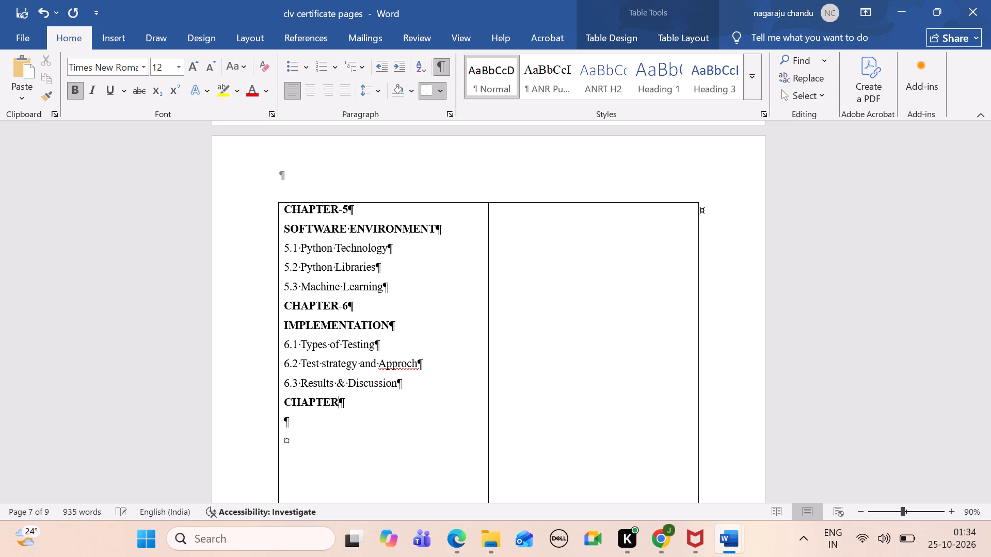
{"action": "key", "text": "minus"}
{"action": "key", "text": "7"}
{"action": "key", "text": "Return"}
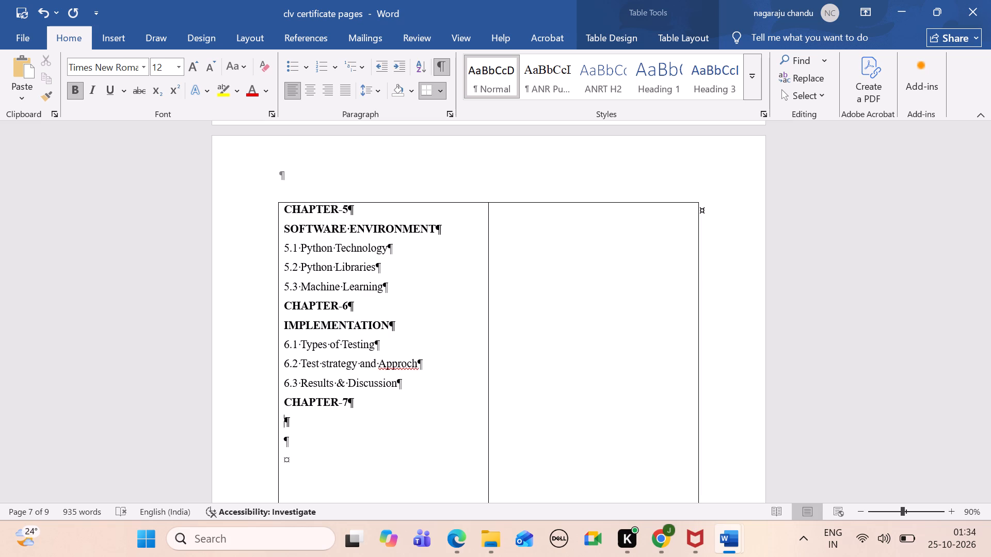
{"action": "type", "text": "TESTINGH"}
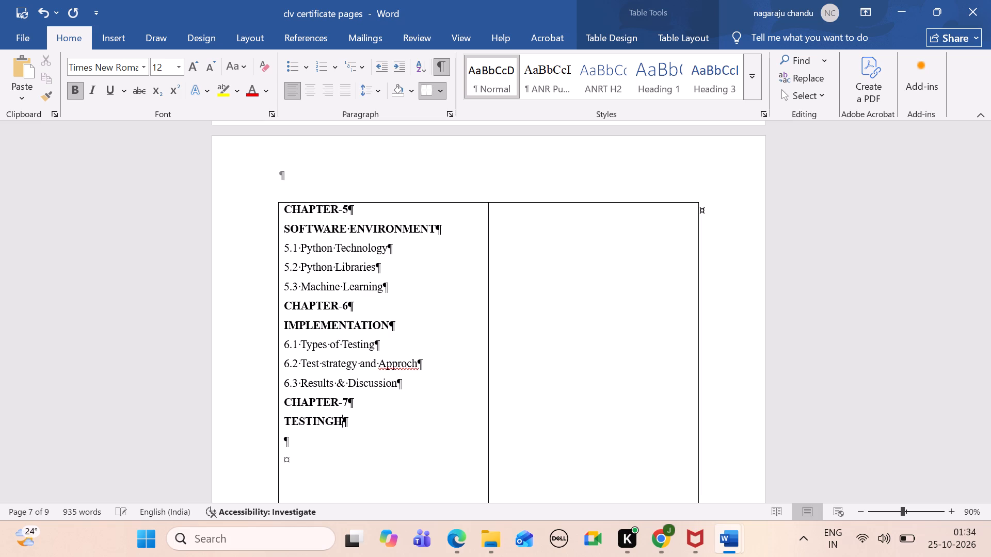
{"action": "key", "text": "BackSpace"}
{"action": "key", "text": "Return"}
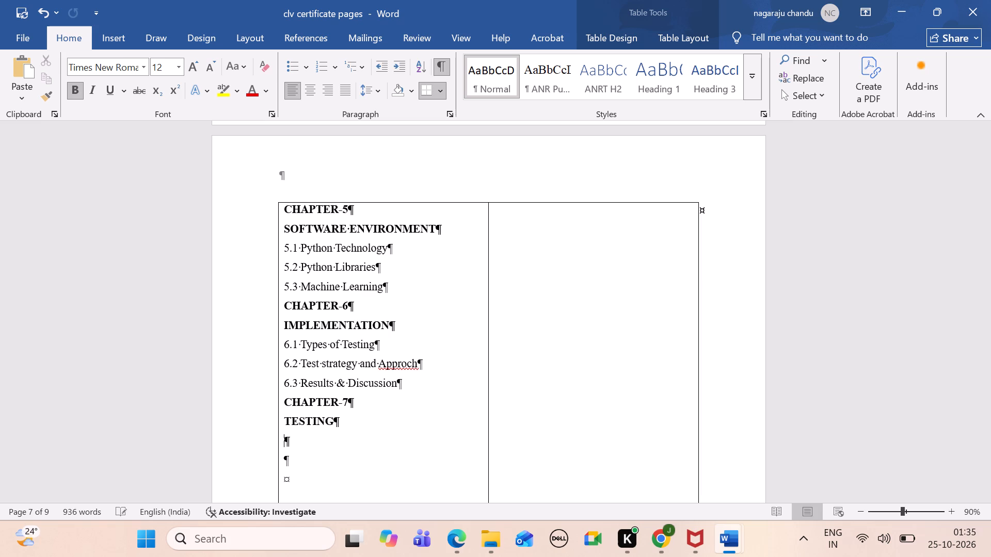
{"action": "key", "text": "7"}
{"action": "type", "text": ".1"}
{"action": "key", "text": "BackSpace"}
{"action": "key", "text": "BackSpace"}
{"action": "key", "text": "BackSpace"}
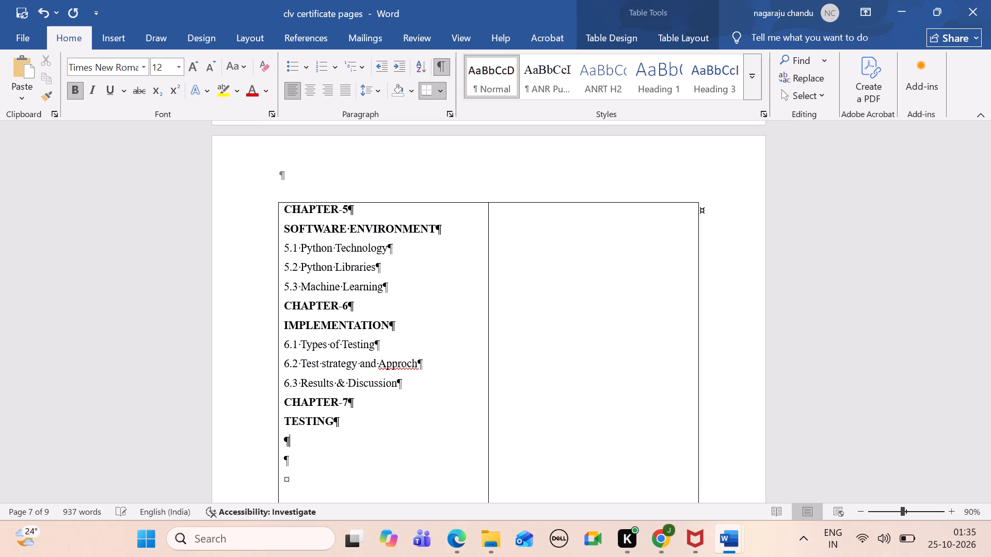
Start a non-bold line "7.1" below the TESTING heading in the contents table.
{"action": "key", "text": "ctrl+b"}
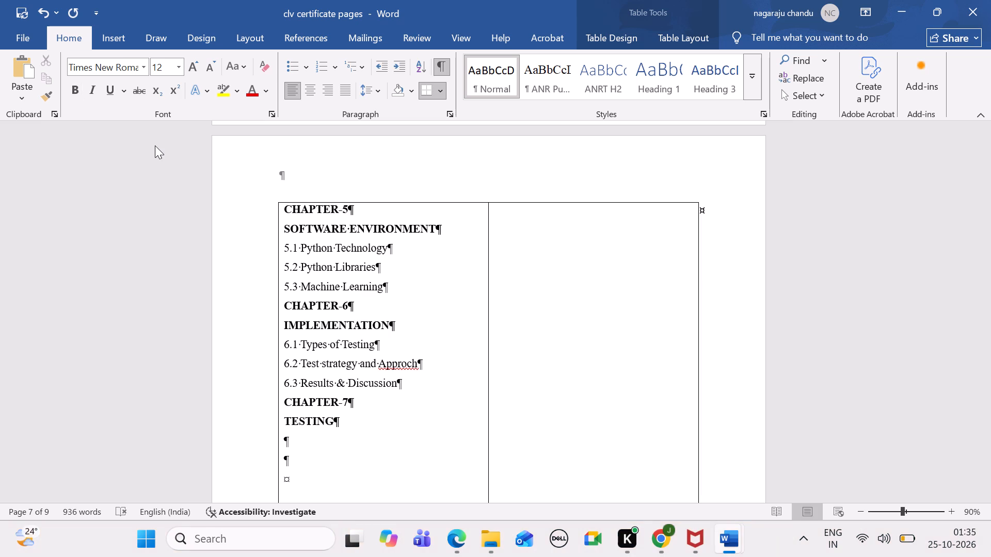
{"action": "key", "text": "7"}
{"action": "type", "text": ".1"}
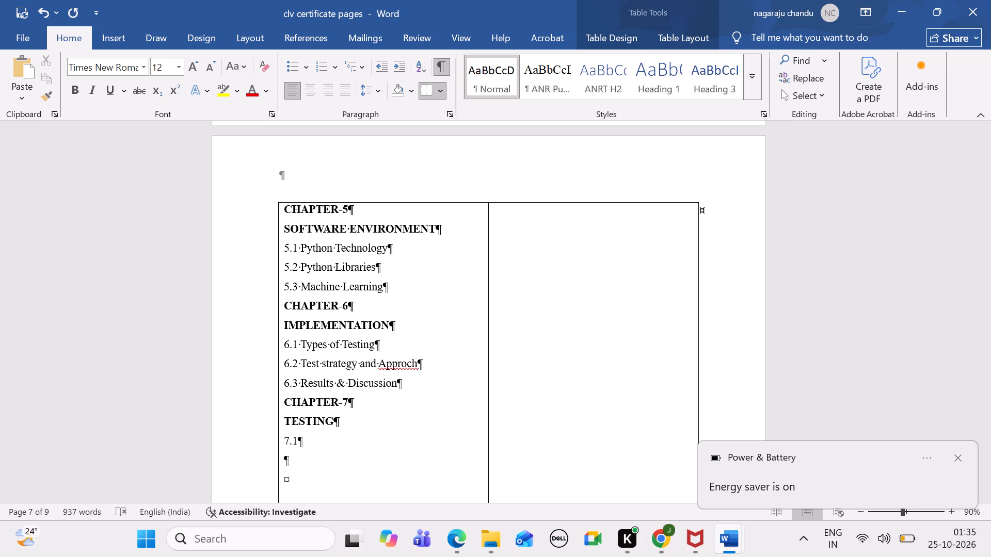
{"action": "key", "text": "space"}
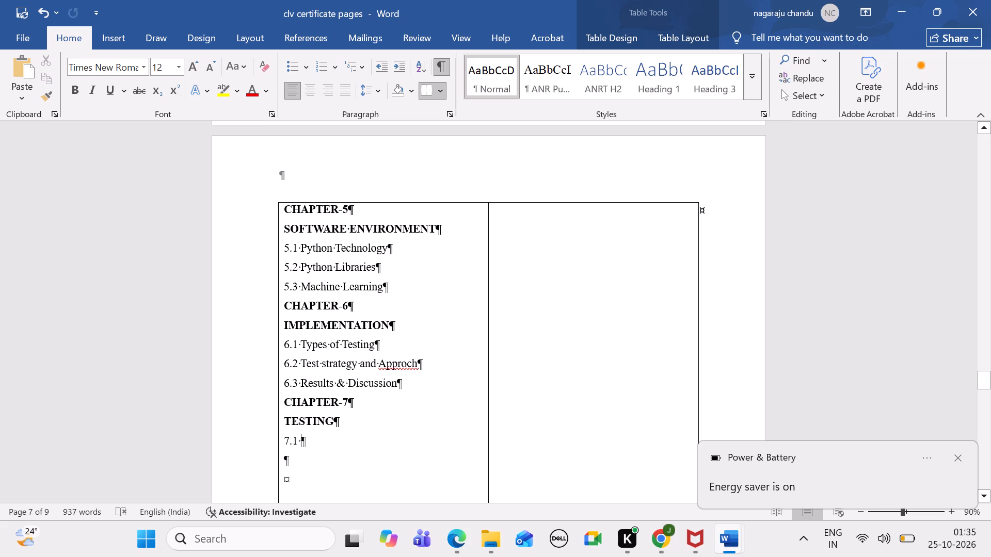
Copy the text from "1 Types of Testing" through "6.2 Test strategy and Approch" and paste it after 7.1 below TESTING.
{"action": "left_click_drag", "start_coordinate": [299, 341], "coordinate": [401, 357]}
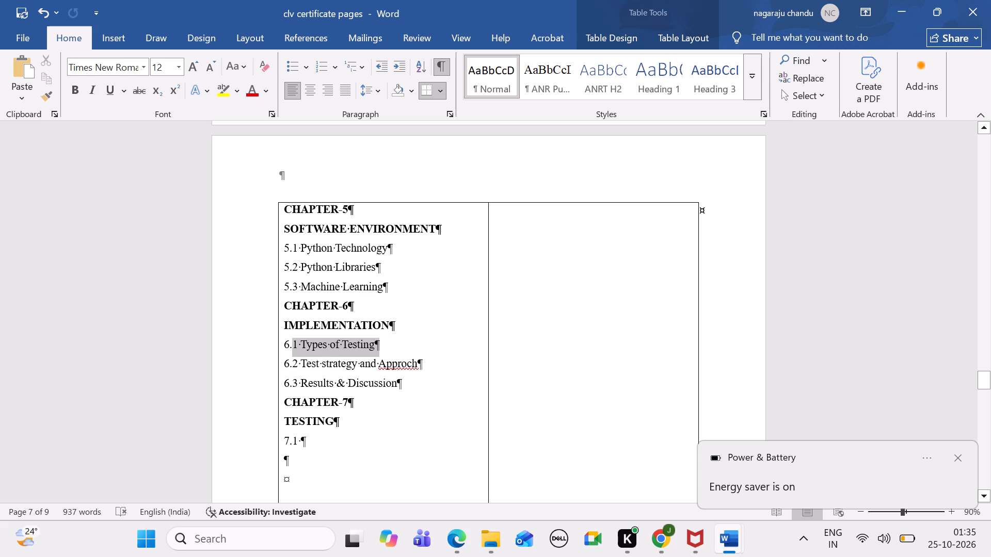
{"action": "left_click_drag", "start_coordinate": [401, 357], "coordinate": [408, 357]}
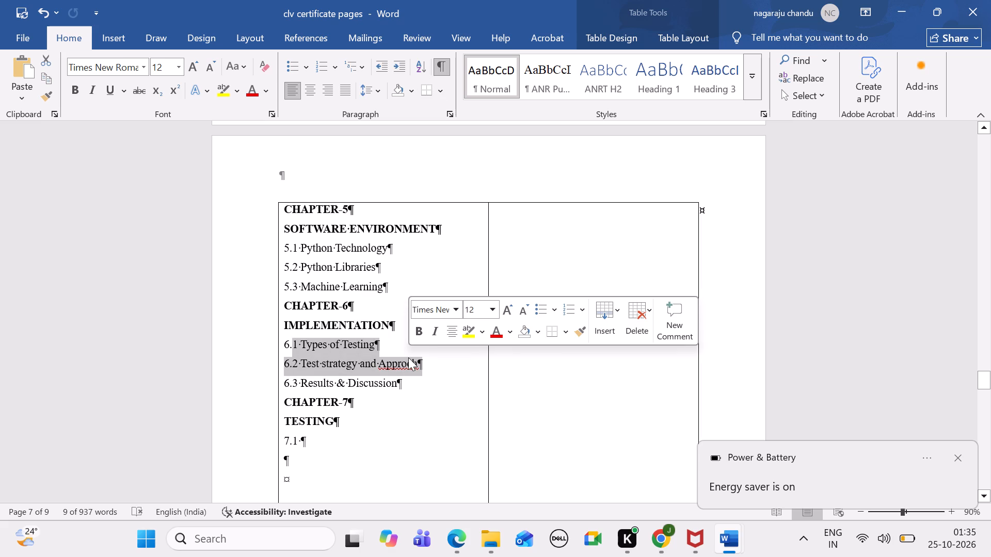
{"action": "key", "text": "ctrl+v"}
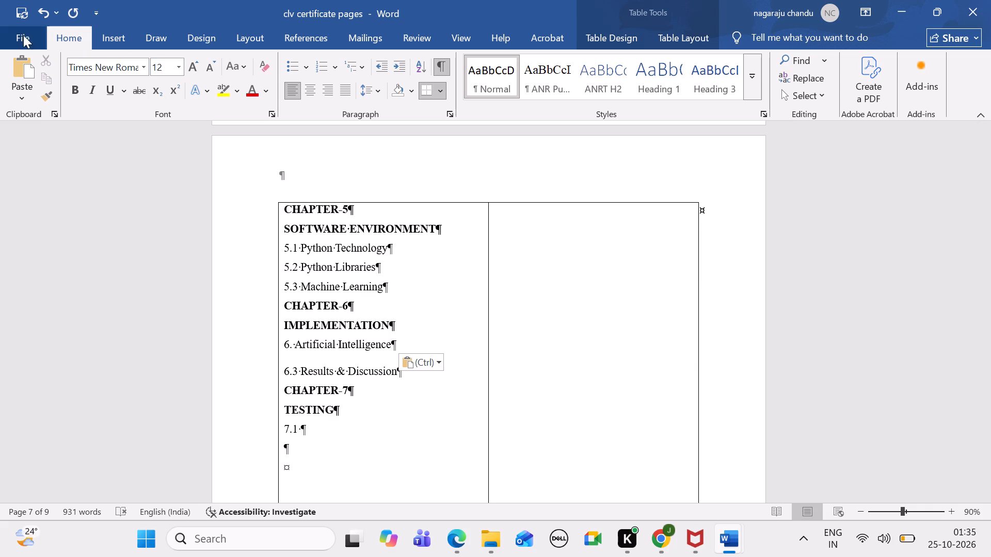
{"action": "left_click", "coordinate": [40, 18]}
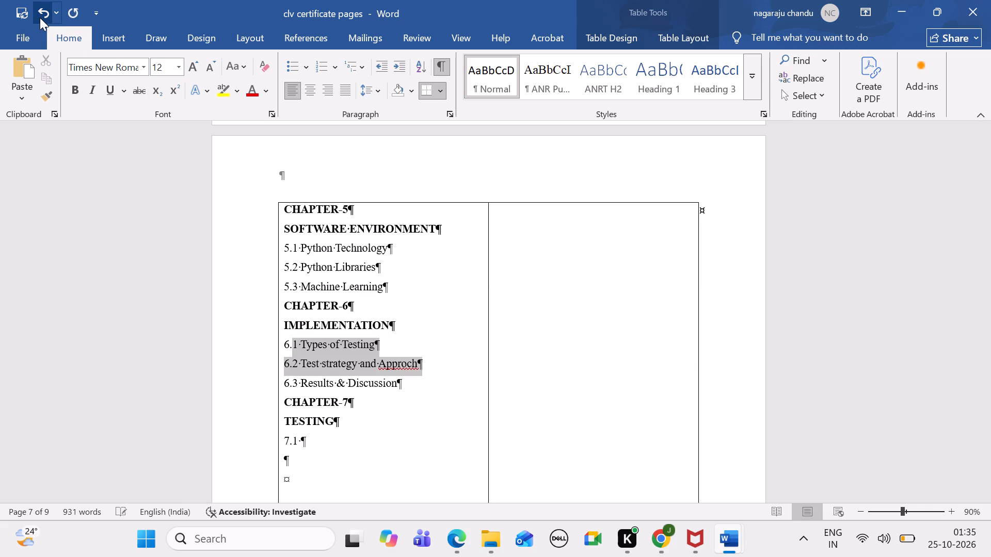
{"action": "key", "text": "ctrl+c"}
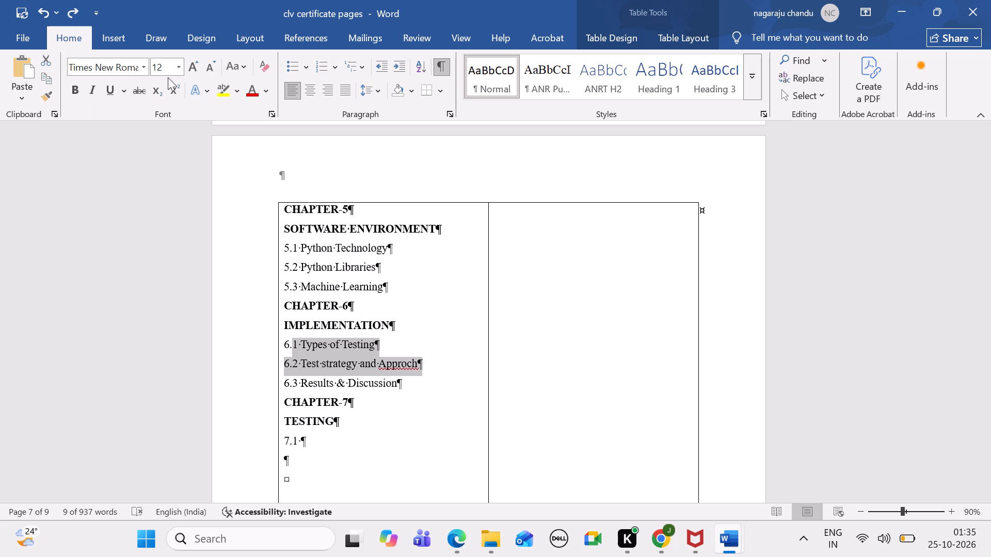
{"action": "left_click", "coordinate": [305, 439]}
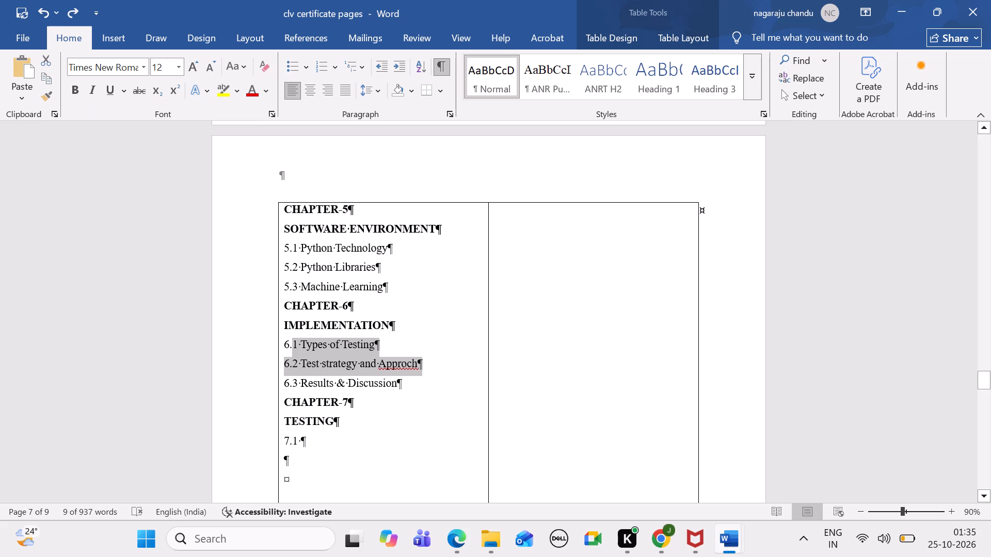
{"action": "key", "text": "ctrl+v"}
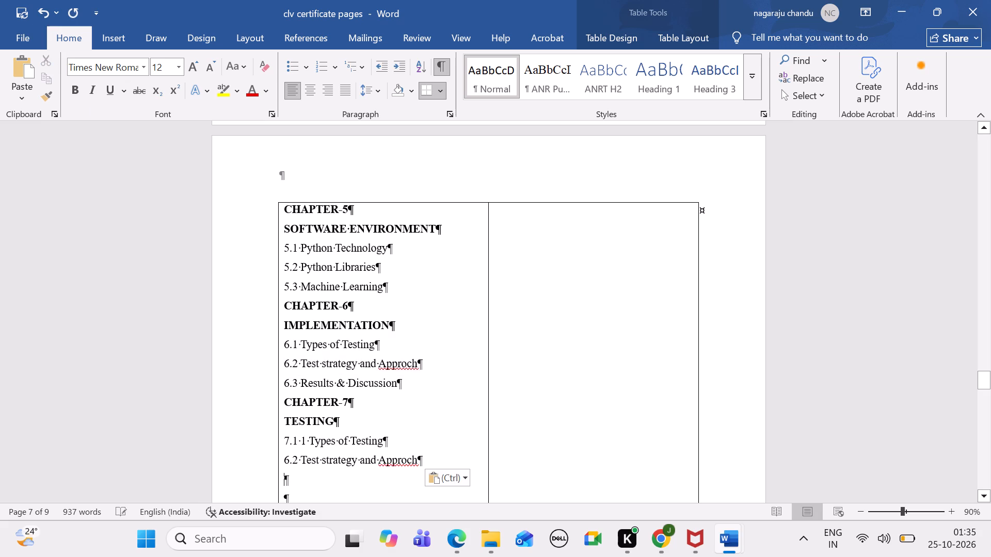
Renumber the pasted "Test strategy and Approch" entry below TESTING as 7.2.
{"action": "left_click", "coordinate": [289, 461]}
{"action": "key", "text": "BackSpace"}
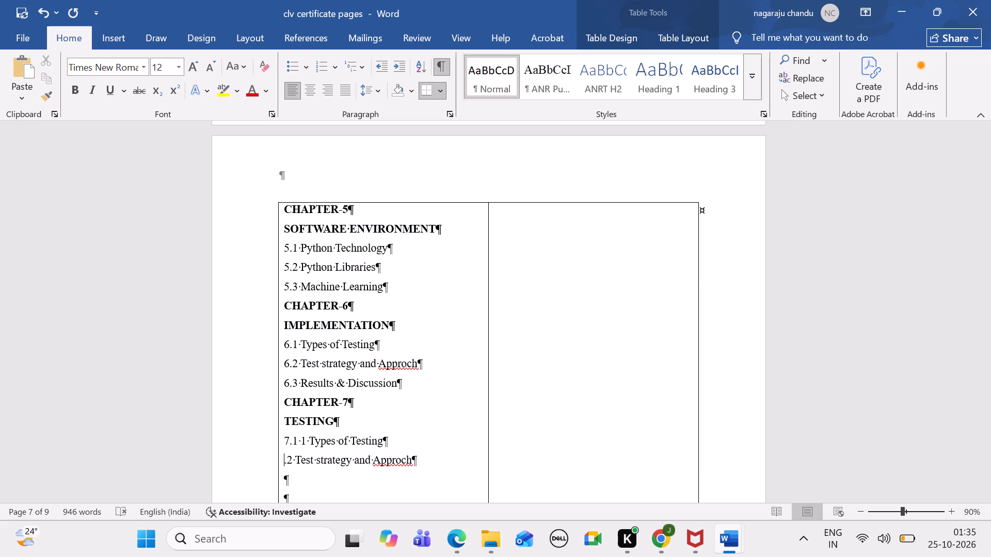
{"action": "key", "text": "7"}
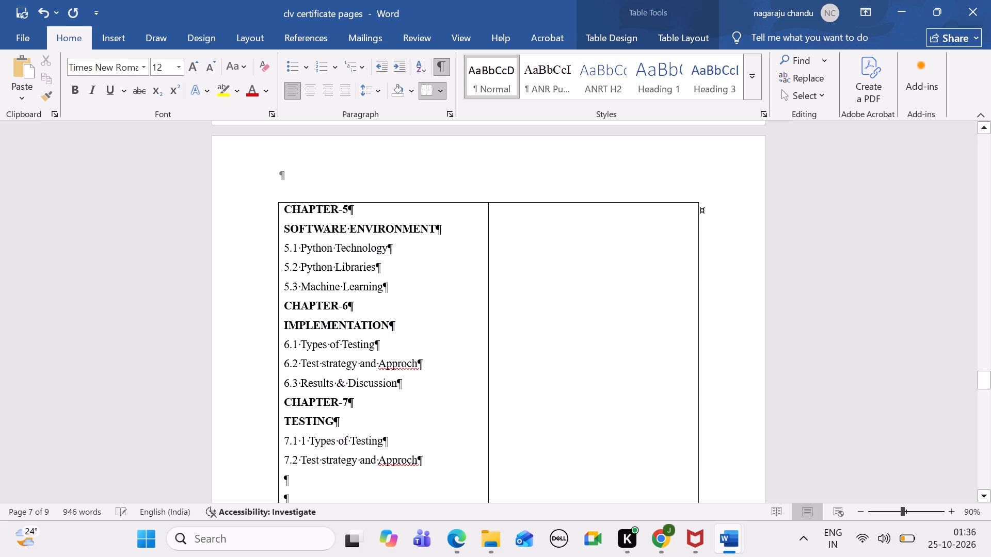
Replace the title of the 6.1 entry below IMPLEMENTATION with "System Implementation".
{"action": "left_click", "coordinate": [373, 346]}
{"action": "key", "text": "BackSpace"}
{"action": "key", "text": "BackSpace"}
{"action": "key", "text": "BackSpace"}
{"action": "key", "text": "BackSpace"}
{"action": "key", "text": "BackSpace"}
{"action": "key", "text": "BackSpace"}
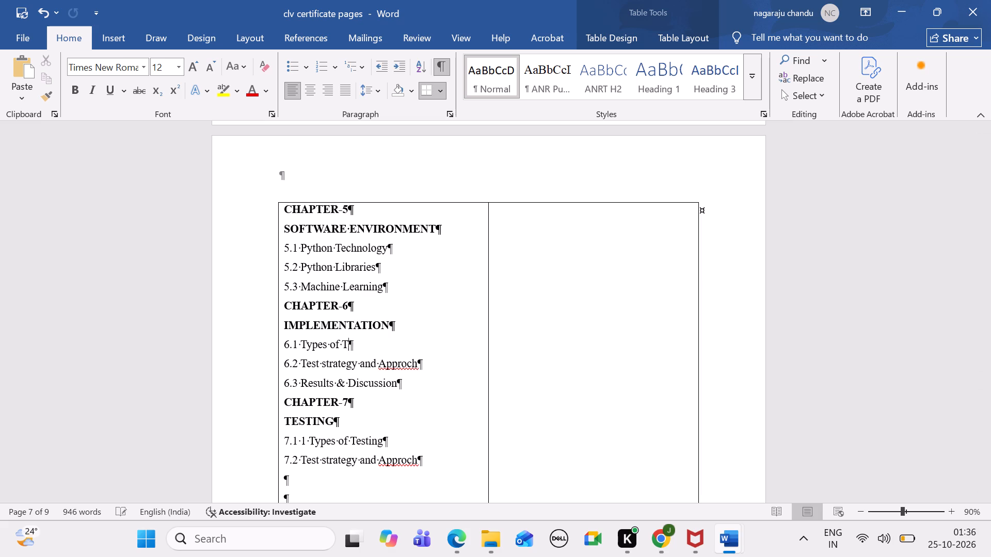
{"action": "key", "text": "BackSpace"}
{"action": "key", "text": "BackSpace"}
{"action": "key", "text": "BackSpace"}
{"action": "key", "text": "BackSpace"}
{"action": "key", "text": "BackSpace"}
{"action": "key", "text": "BackSpace"}
{"action": "key", "text": "BackSpace"}
{"action": "key", "text": "BackSpace"}
{"action": "key", "text": "BackSpace"}
{"action": "key", "text": "BackSpace"}
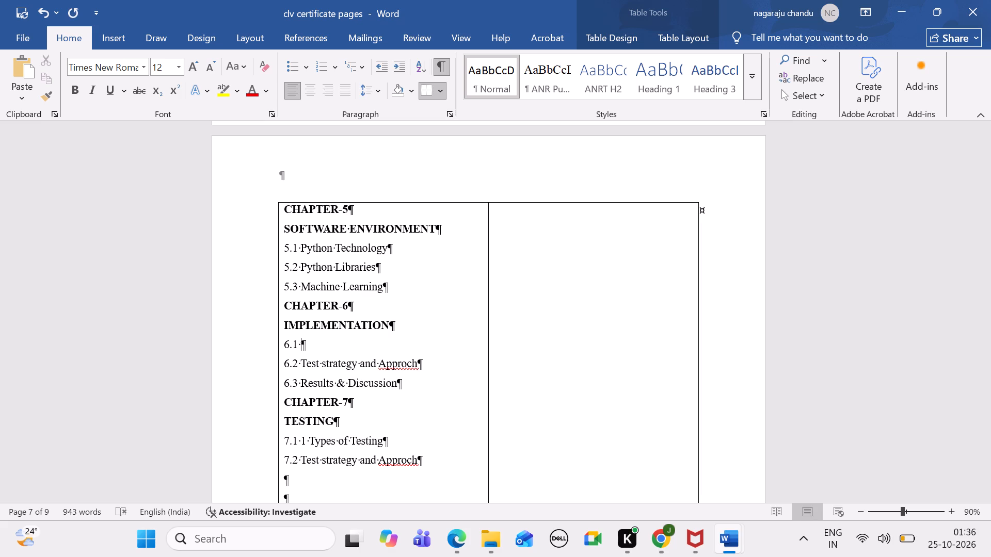
{"action": "type", "text": "Systen"}
{"action": "key", "text": "BackSpace"}
{"action": "type", "text": "m Impl"}
{"action": "type", "text": "ementati"}
{"action": "type", "text": "on"}
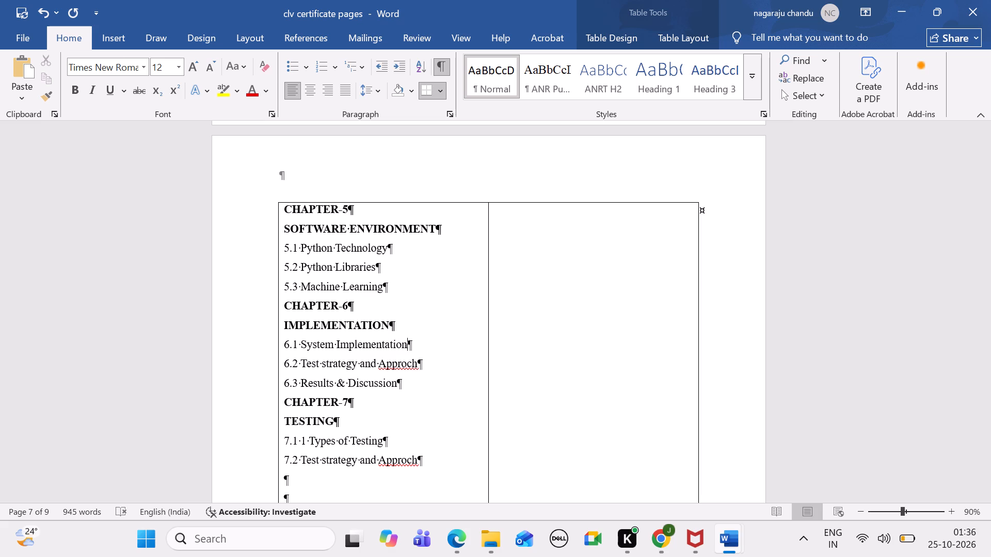
Delete the title "Test strategy and Approch" from the 6.2 entry, keeping only its number.
{"action": "left_click", "coordinate": [415, 361]}
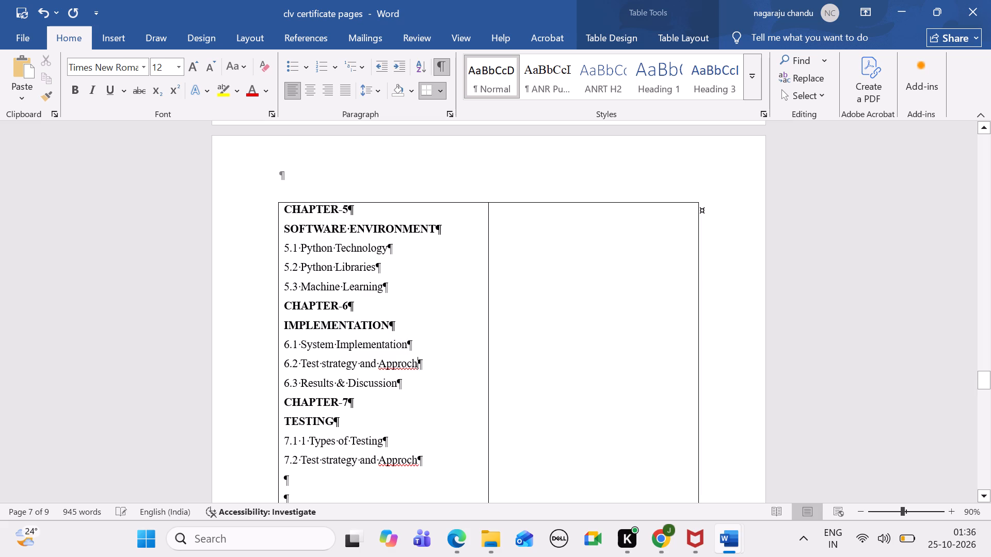
{"action": "key", "text": "BackSpace"}
{"action": "key", "text": "BackSpace"}
{"action": "key", "text": "BackSpace"}
{"action": "key", "text": "BackSpace"}
{"action": "key", "text": "BackSpace"}
{"action": "key", "text": "BackSpace"}
{"action": "key", "text": "BackSpace"}
{"action": "key", "text": "BackSpace"}
{"action": "key", "text": "BackSpace"}
{"action": "key", "text": "BackSpace"}
{"action": "key", "text": "BackSpace"}
{"action": "key", "text": "BackSpace"}
{"action": "key", "text": "BackSpace"}
{"action": "key", "text": "BackSpace"}
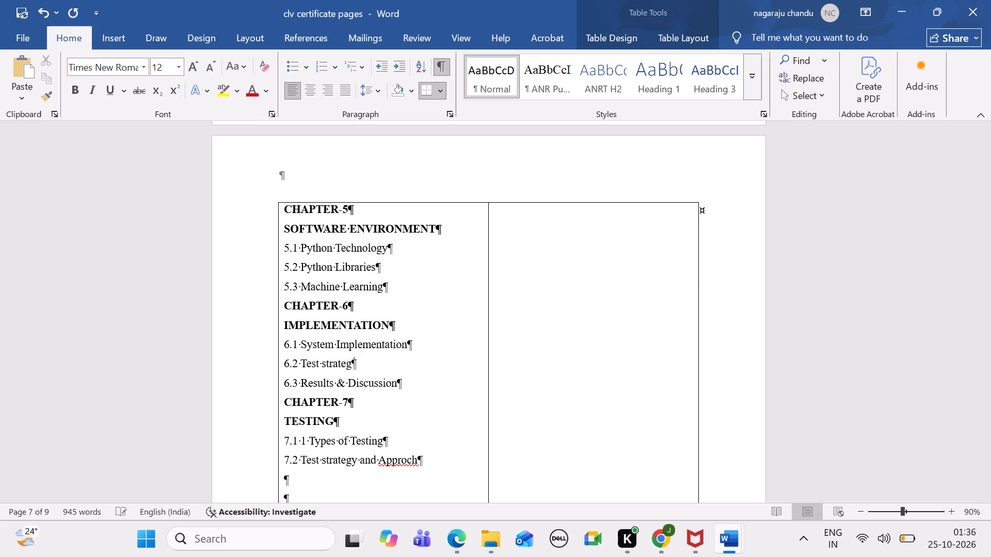
{"action": "key", "text": "BackSpace"}
{"action": "key", "text": "BackSpace"}
{"action": "key", "text": "BackSpace"}
{"action": "key", "text": "BackSpace"}
{"action": "key", "text": "BackSpace"}
{"action": "key", "text": "BackSpace"}
{"action": "key", "text": "BackSpace"}
{"action": "key", "text": "BackSpace"}
{"action": "key", "text": "BackSpace"}
{"action": "key", "text": "BackSpace"}
{"action": "key", "text": "BackSpace"}
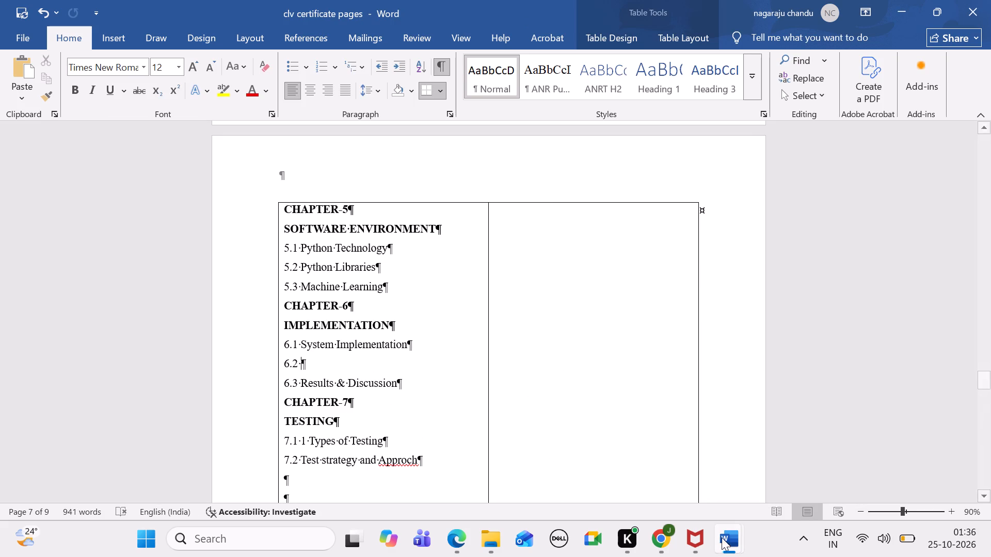
Switch to the clv gama report and examine the section headings of chapters 7 and 6 to find the 6.2 title.
{"action": "left_click", "coordinate": [641, 471]}
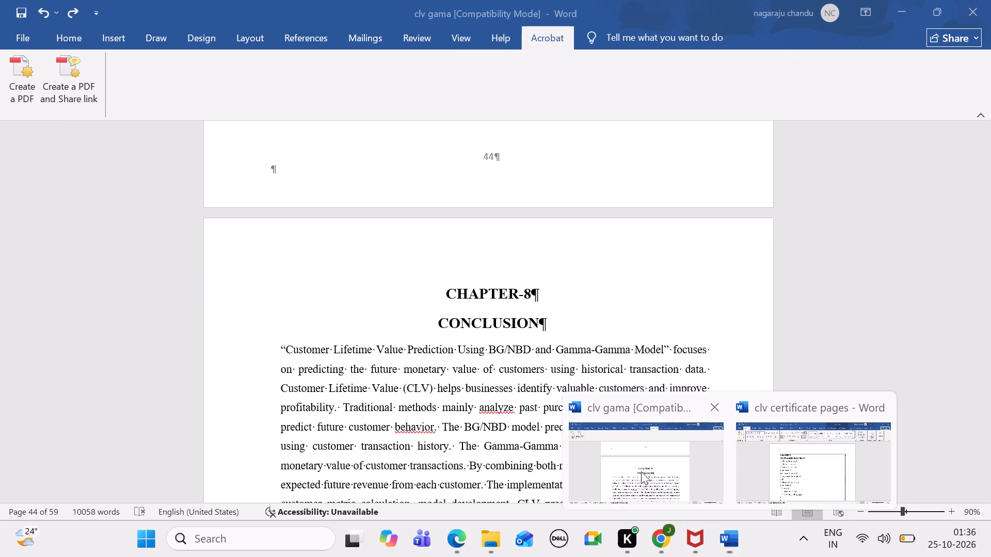
{"action": "scroll", "coordinate": [634, 278], "scroll_direction": "up", "scroll_amount": 9}
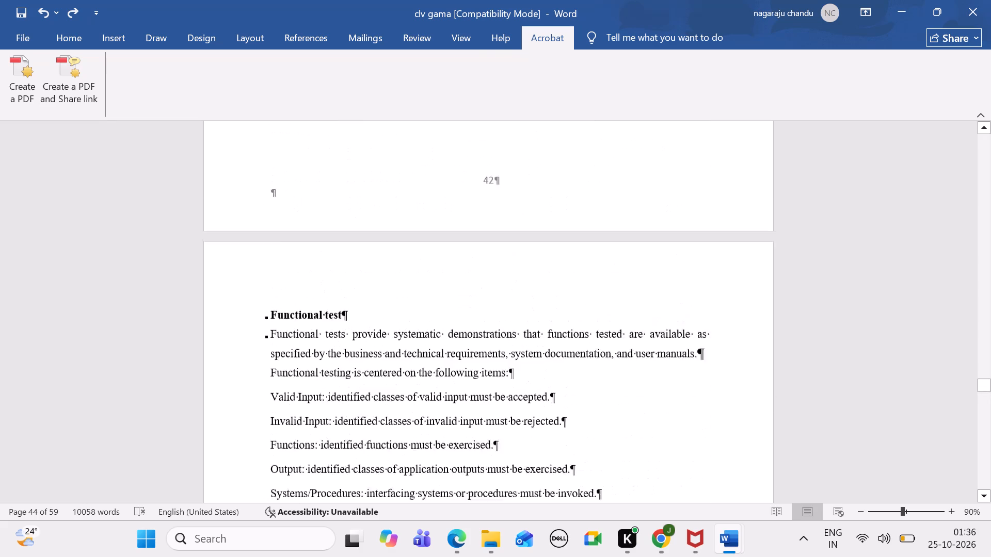
{"action": "scroll", "coordinate": [634, 278], "scroll_direction": "up", "scroll_amount": 3}
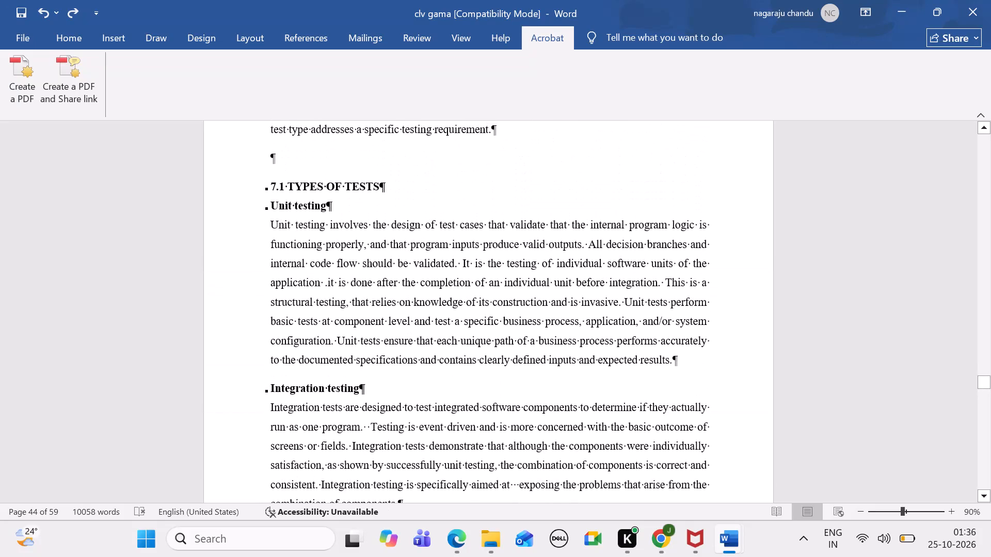
{"action": "scroll", "coordinate": [634, 278], "scroll_direction": "down", "scroll_amount": 5}
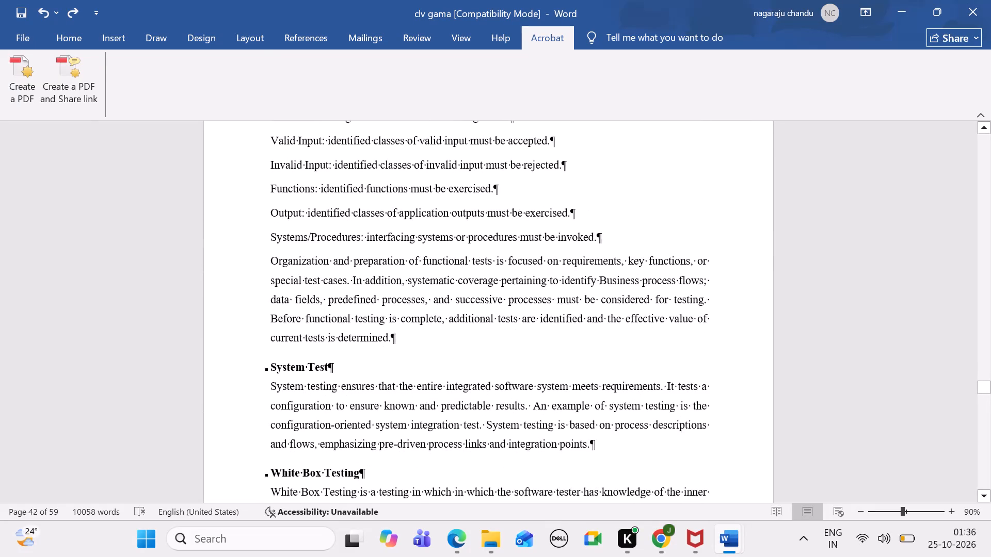
{"action": "scroll", "coordinate": [634, 278], "scroll_direction": "down", "scroll_amount": 2}
{"action": "scroll", "coordinate": [634, 278], "scroll_direction": "up", "scroll_amount": 1}
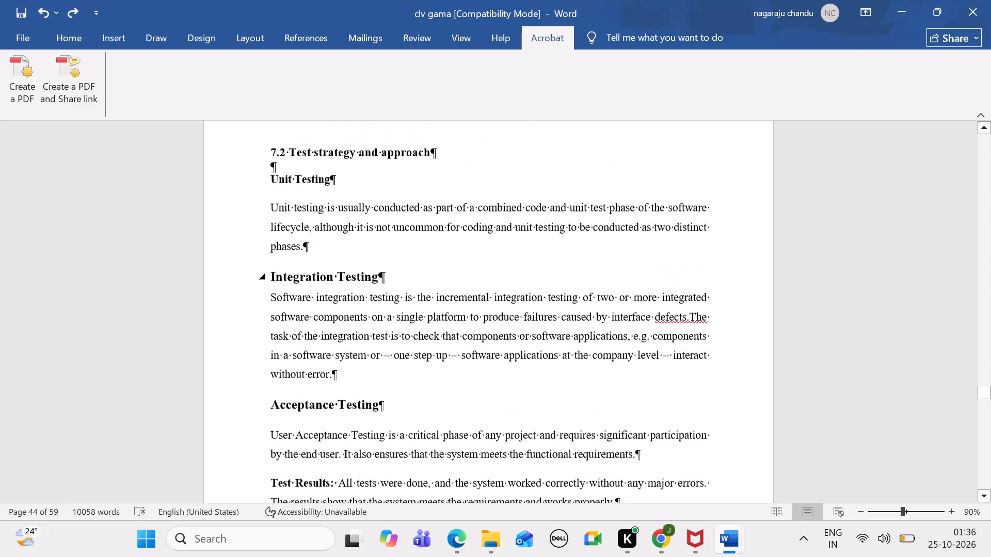
{"action": "scroll", "coordinate": [634, 278], "scroll_direction": "up", "scroll_amount": 2}
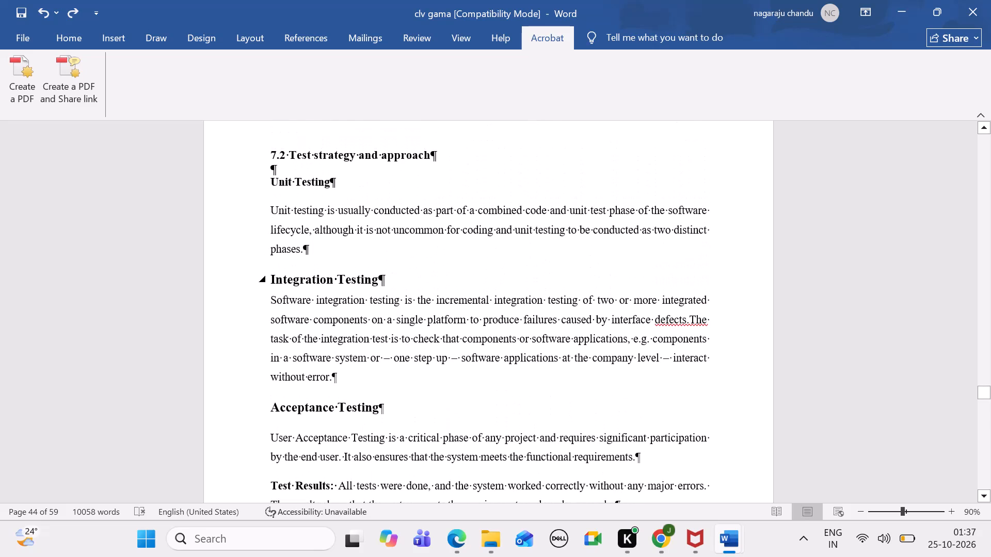
{"action": "scroll", "coordinate": [634, 278], "scroll_direction": "up", "scroll_amount": 6}
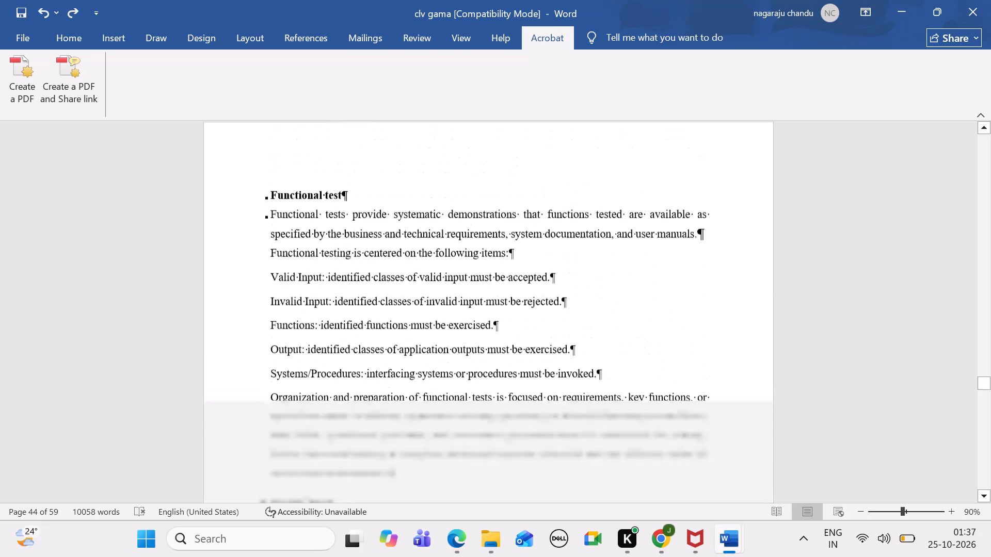
{"action": "scroll", "coordinate": [634, 278], "scroll_direction": "up", "scroll_amount": 5}
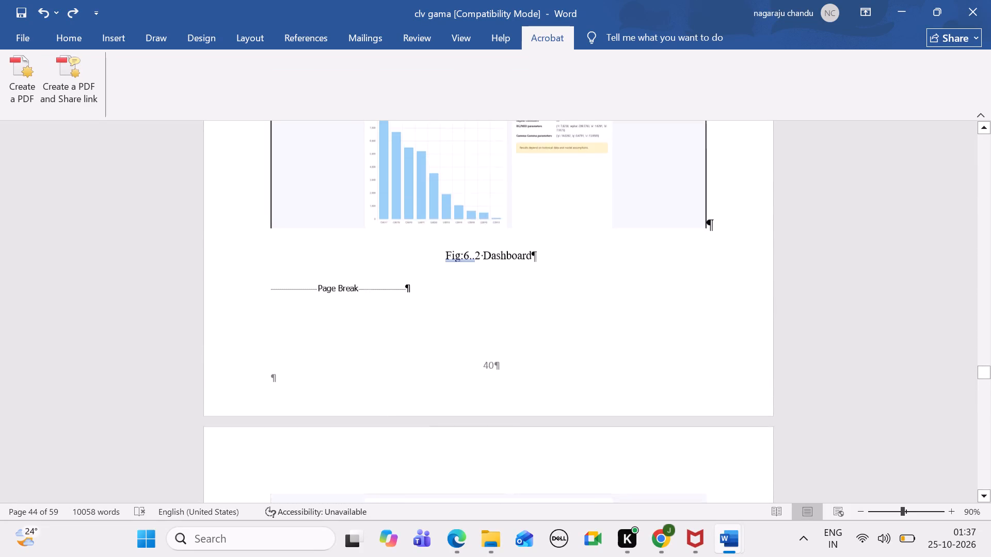
{"action": "scroll", "coordinate": [634, 278], "scroll_direction": "up", "scroll_amount": 5}
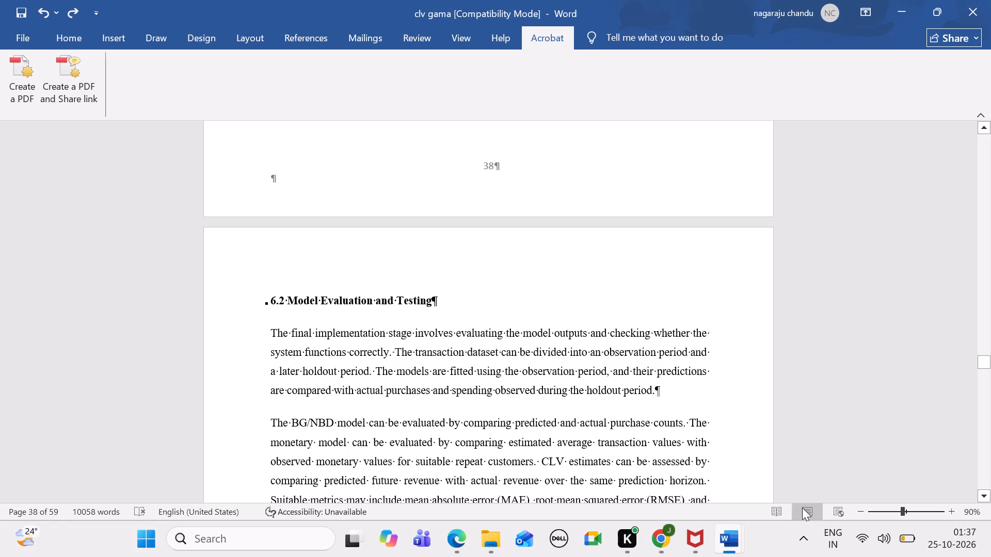
Switch back to the clv certificate pages document and enter "Model Evaluation and Testing" as the title of the 6.2 entry.
{"action": "left_click", "coordinate": [712, 520]}
{"action": "left_click", "coordinate": [716, 524]}
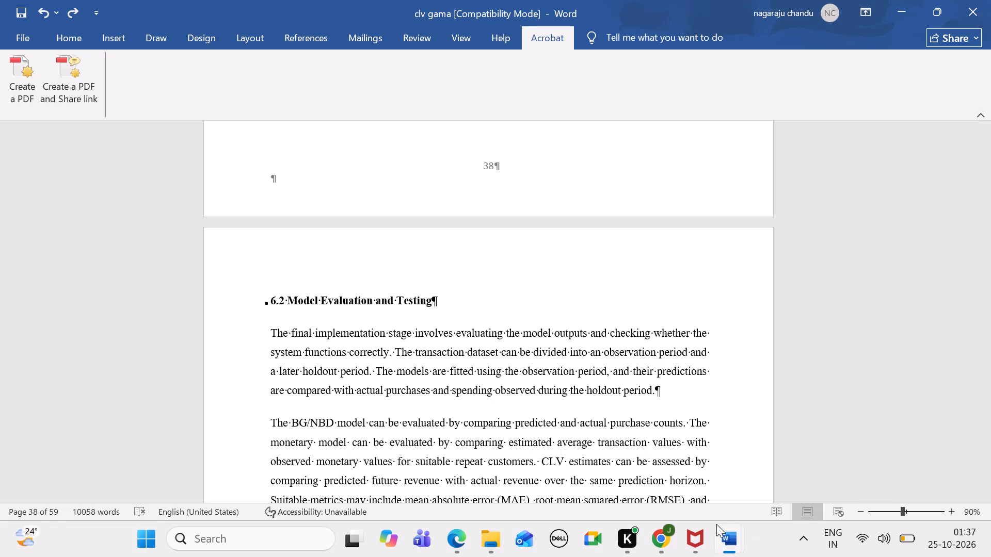
{"action": "left_click", "coordinate": [785, 438]}
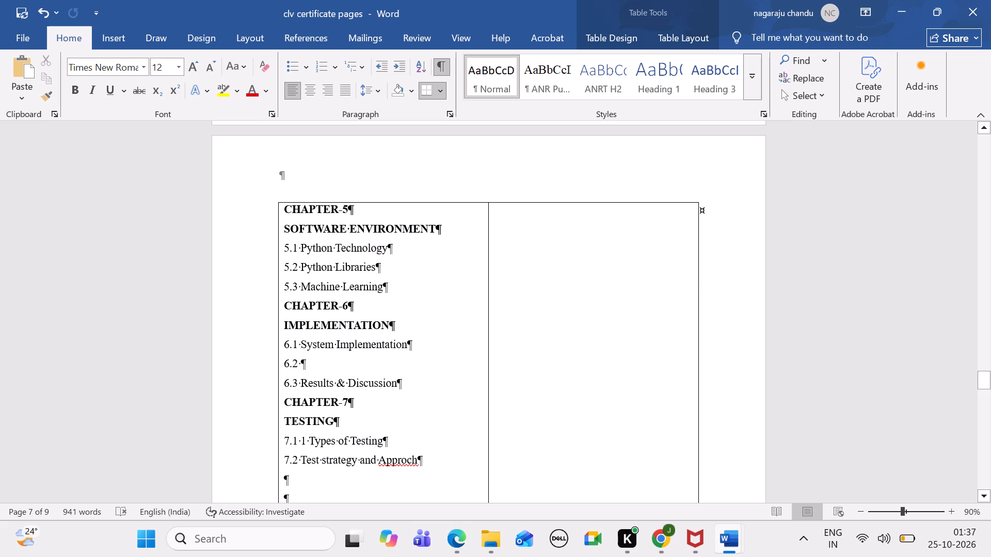
{"action": "type", "text": "Mo"}
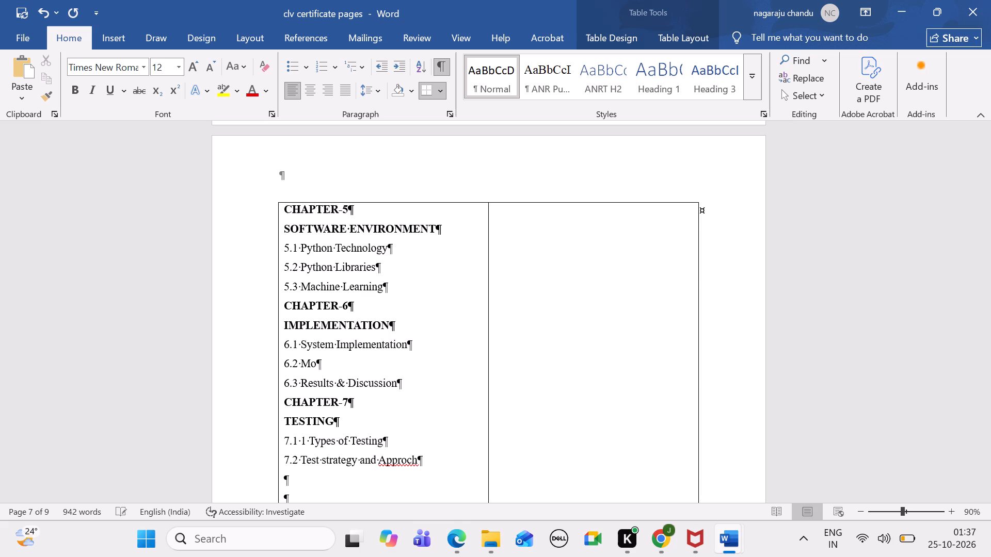
{"action": "type", "text": "del"}
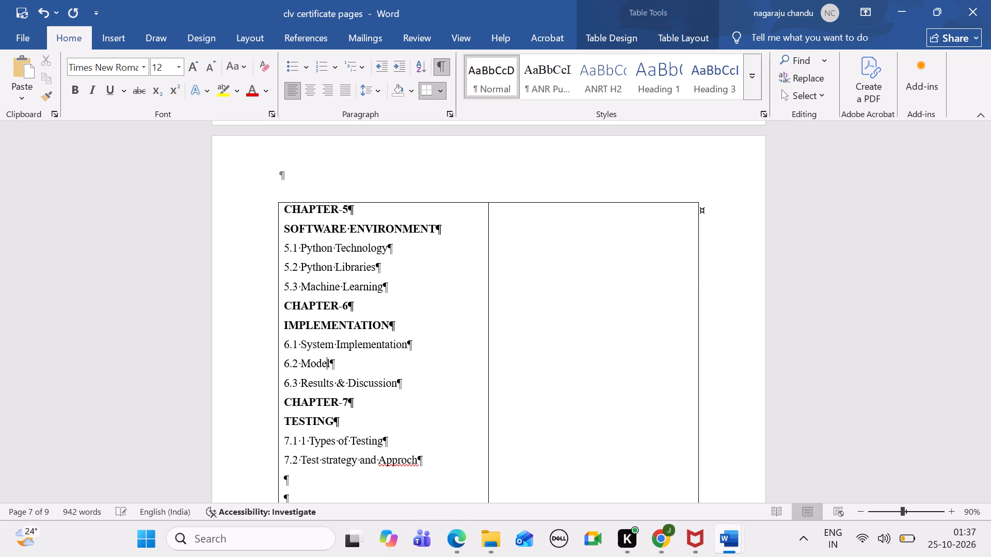
{"action": "key", "text": "space"}
{"action": "type", "text": "Evalua"}
{"action": "type", "text": "tion and Te"}
{"action": "type", "text": "sting"}
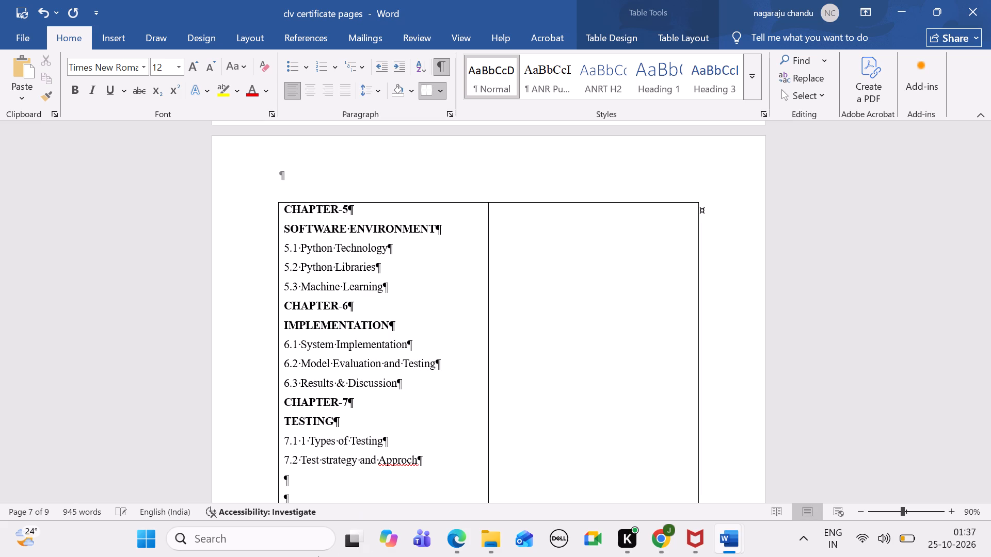
Correct the misspelled last word of the 7.2 entry to "Approach".
{"action": "left_click", "coordinate": [403, 461]}
{"action": "key", "text": "Right"}
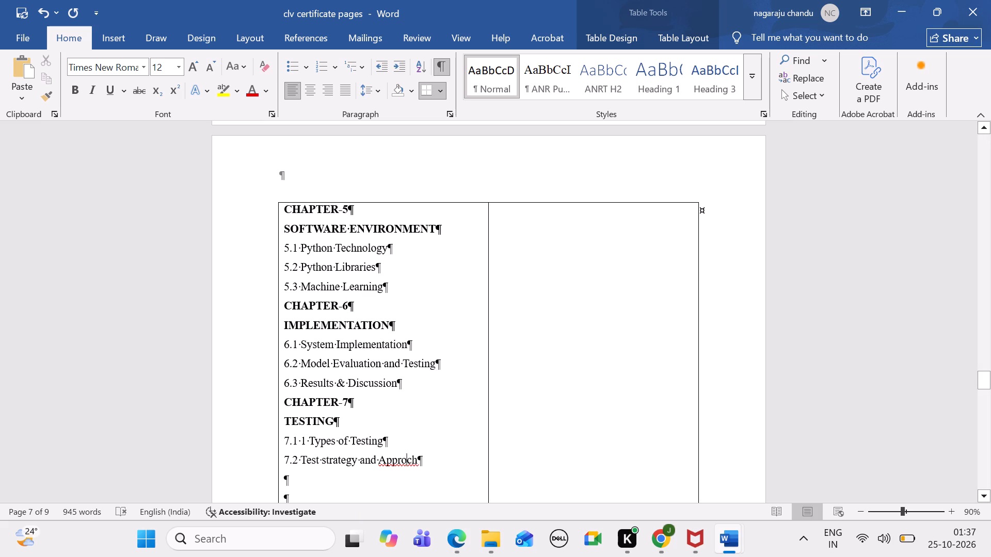
{"action": "key", "text": "a"}
{"action": "left_click", "coordinate": [429, 453]}
{"action": "left_click", "coordinate": [425, 465]}
Add the bold lines "CHAPTER-8" and "CONCLUSION" below the 7.2 entry in the contents table.
{"action": "scroll", "coordinate": [425, 465], "scroll_direction": "down", "scroll_amount": 1}
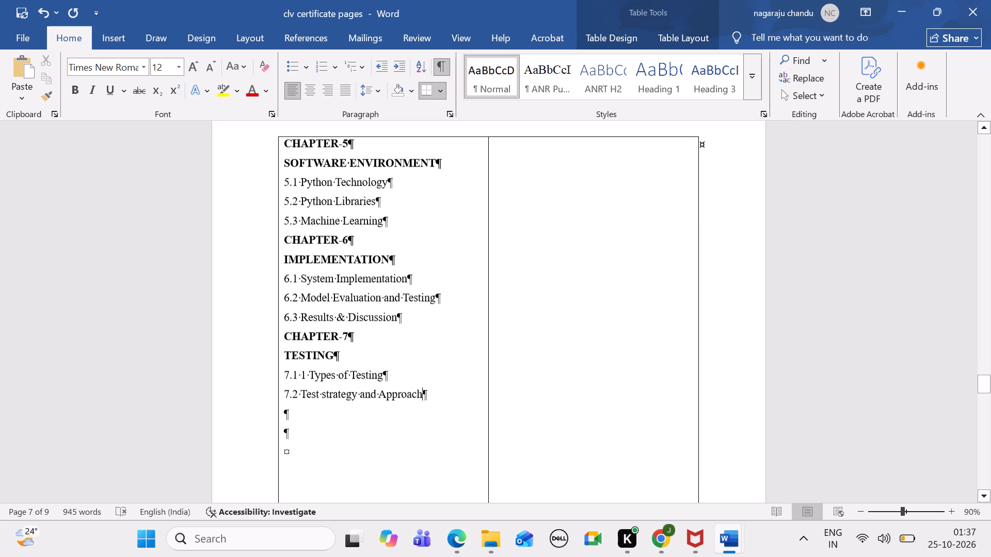
{"action": "scroll", "coordinate": [425, 465], "scroll_direction": "down", "scroll_amount": 1}
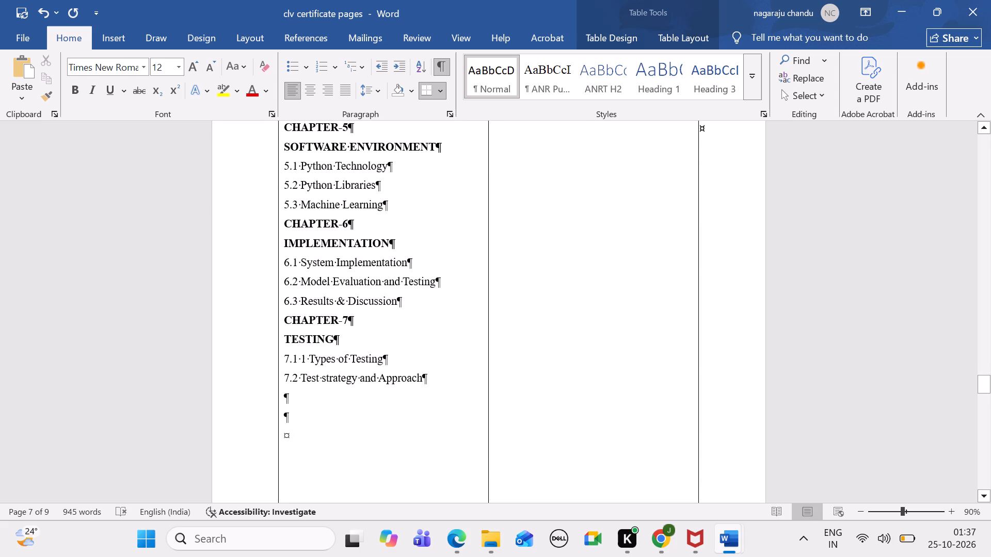
{"action": "left_click", "coordinate": [288, 398]}
{"action": "key", "text": "ctrl+b"}
{"action": "type", "text": "CHPTER"}
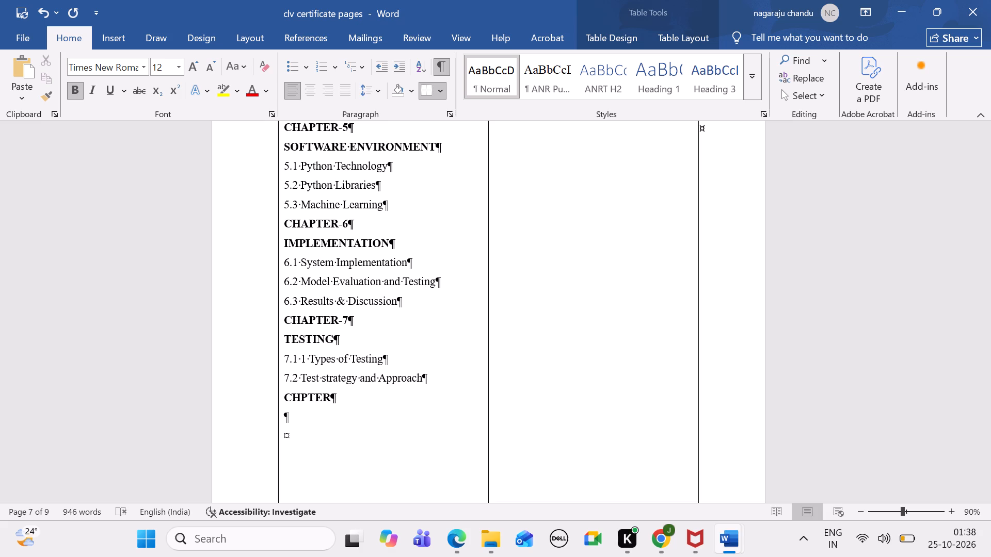
{"action": "key", "text": "Left"}
{"action": "key", "text": "Left"}
{"action": "key", "text": "Left"}
{"action": "key", "text": "Left"}
{"action": "key", "text": "a"}
{"action": "key", "text": "Right"}
{"action": "key", "text": "Right"}
{"action": "key", "text": "Right"}
{"action": "key", "text": "Right"}
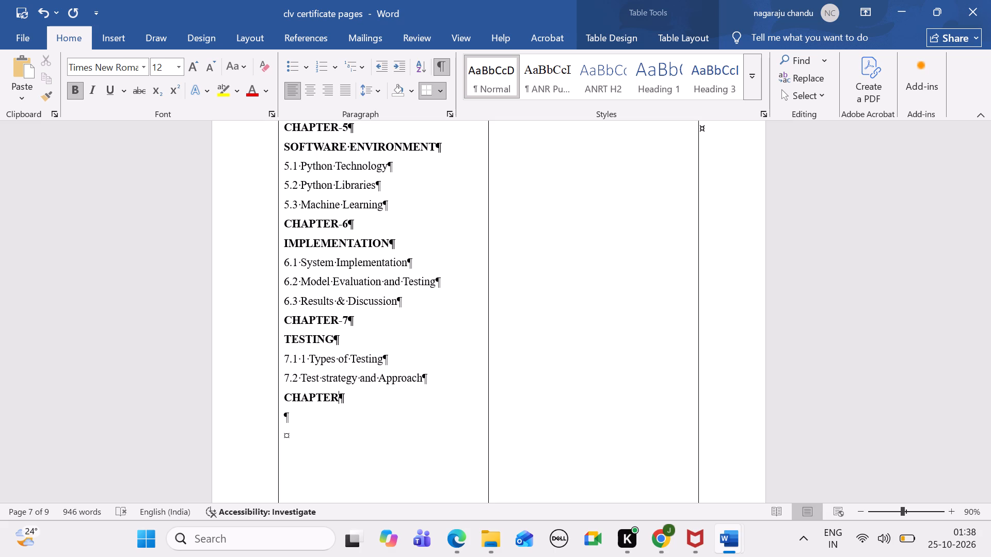
{"action": "key", "text": "minus"}
{"action": "key", "text": "8"}
{"action": "key", "text": "Return"}
{"action": "type", "text": "CONC"}
{"action": "type", "text": "LUSION"}
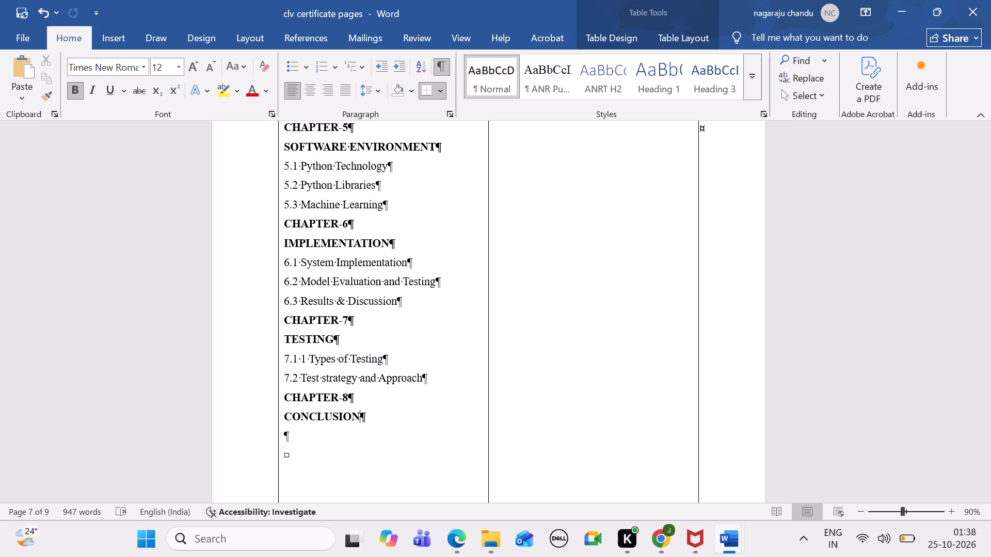
Add the bold line "CHAPTER-9" below CONCLUSION and move to the empty line beneath it.
{"action": "key", "text": "Return"}
{"action": "type", "text": "CHAP"}
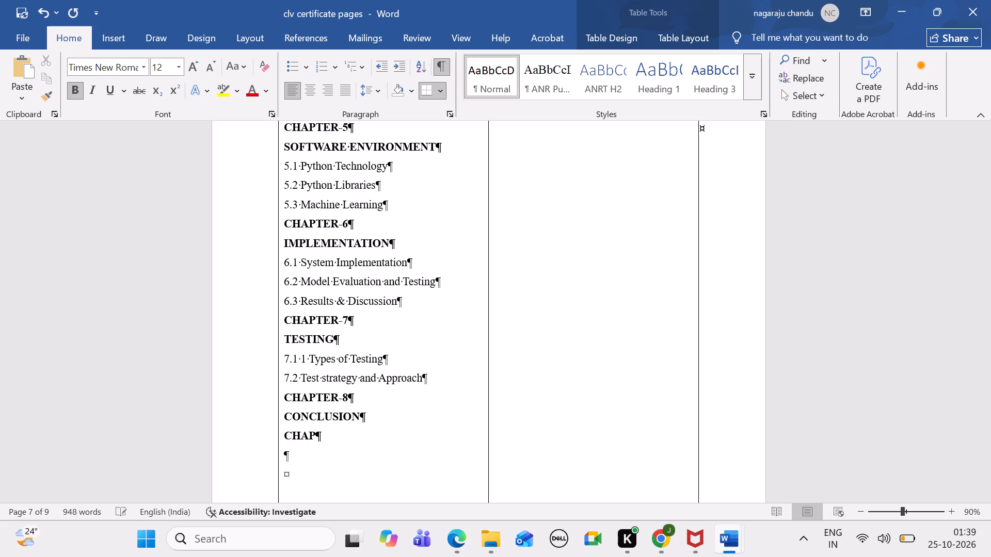
{"action": "type", "text": "TER"}
{"action": "key", "text": "minus"}
{"action": "key", "text": "9"}
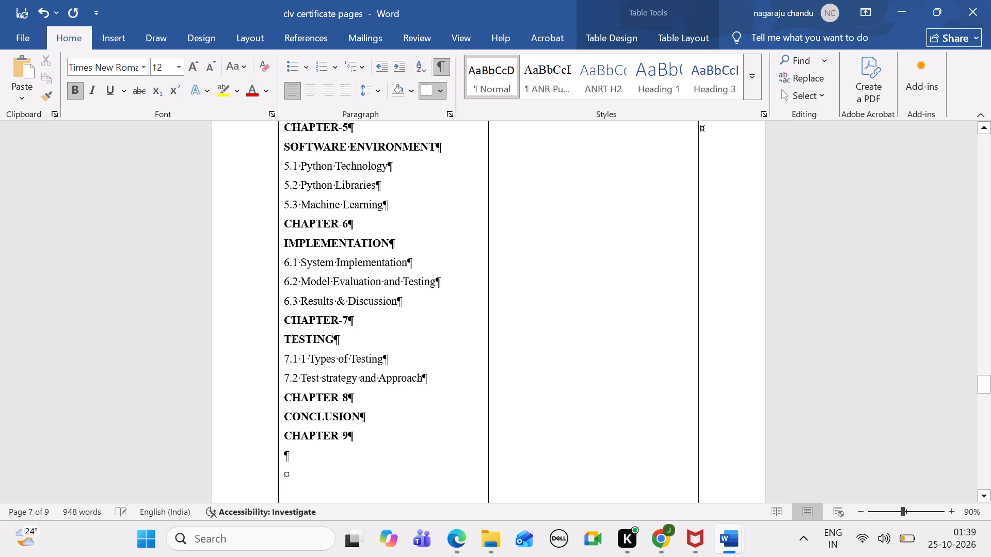
{"action": "left_click", "coordinate": [315, 450]}
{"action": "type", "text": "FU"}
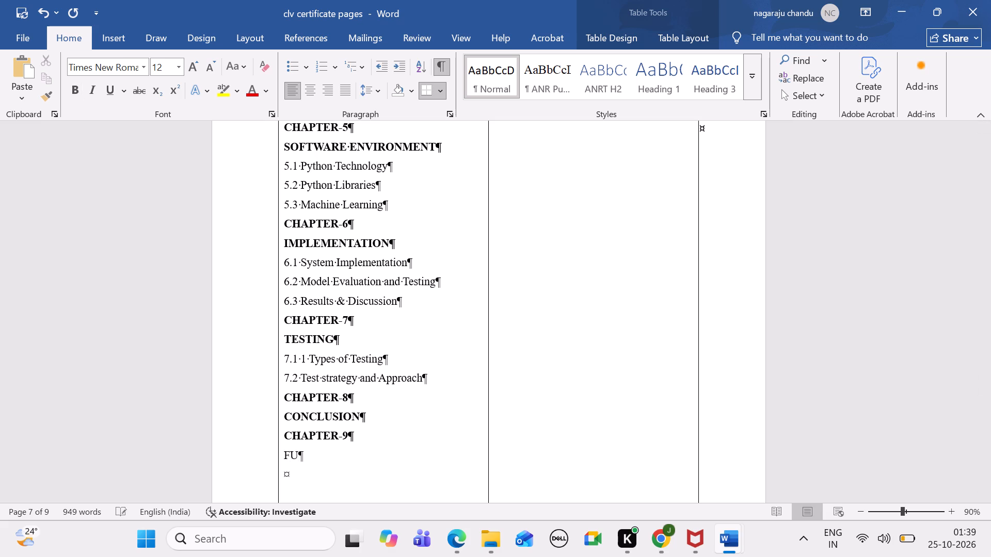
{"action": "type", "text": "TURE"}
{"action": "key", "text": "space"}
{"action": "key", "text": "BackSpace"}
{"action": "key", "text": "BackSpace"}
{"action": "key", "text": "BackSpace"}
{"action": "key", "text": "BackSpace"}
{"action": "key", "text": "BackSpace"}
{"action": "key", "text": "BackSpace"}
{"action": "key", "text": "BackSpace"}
Enter the chapter title "FUTURE SCOPE" in bold on the empty line below CHAPTER-9.
{"action": "key", "text": "ctrl+b"}
{"action": "type", "text": "FUT"}
{"action": "type", "text": "URE"}
{"action": "key", "text": "space"}
{"action": "type", "text": "S"}
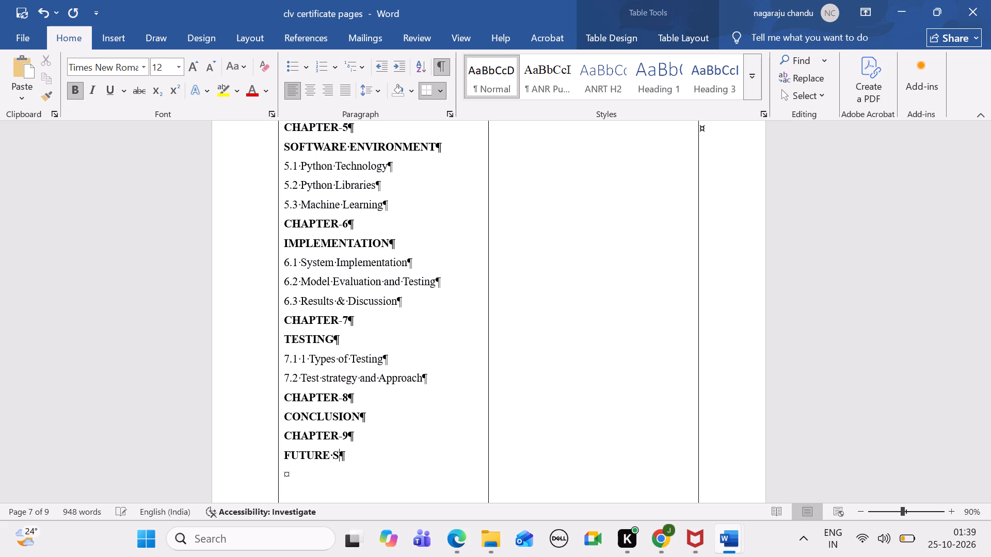
{"action": "key", "text": "c"}
{"action": "type", "text": "OPE"}
Hide the paragraph and formatting marks in the document.
{"action": "left_click", "coordinate": [443, 71]}
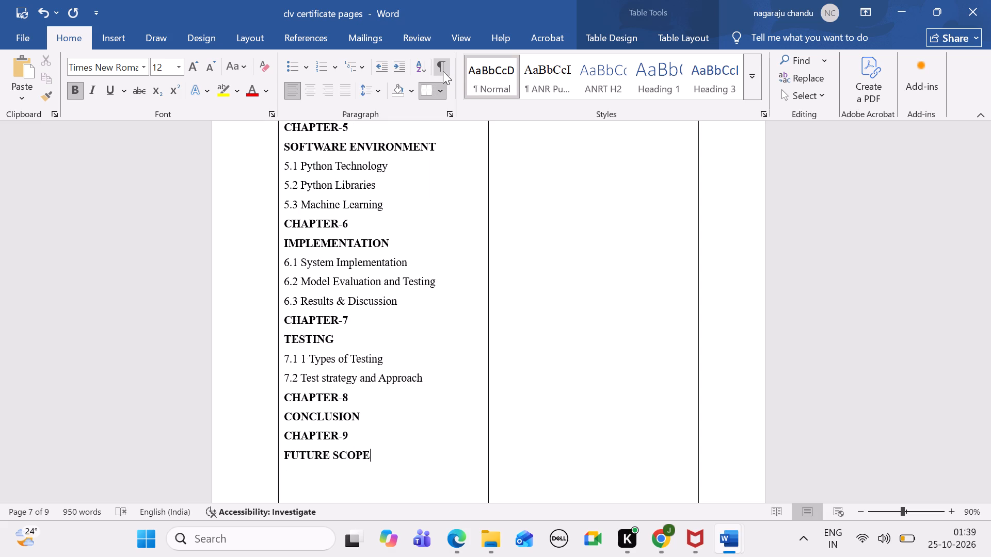
Insert a page break before the LIST OF ABBREVIATIONS heading so it starts on a new page.
{"action": "scroll", "coordinate": [454, 249], "scroll_direction": "down", "scroll_amount": 2}
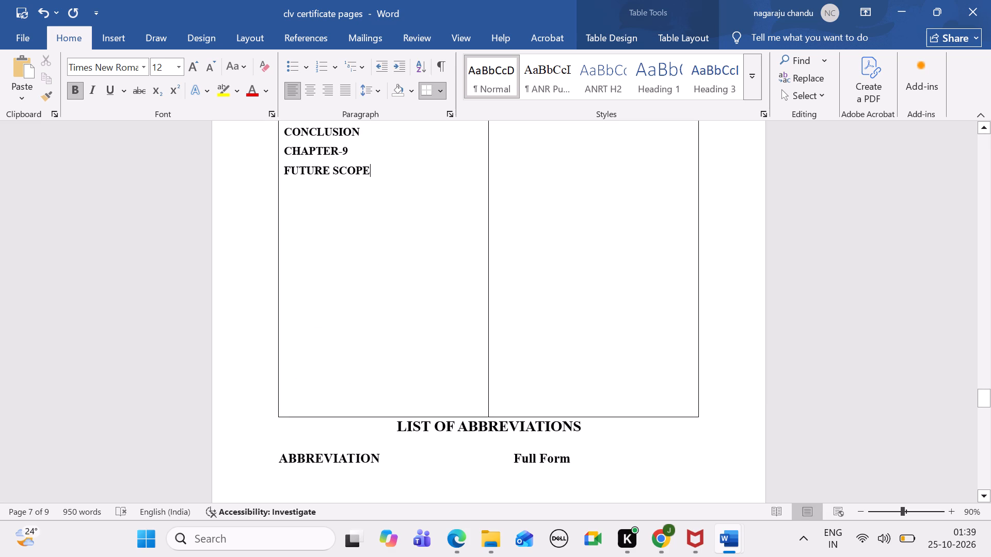
{"action": "scroll", "coordinate": [454, 249], "scroll_direction": "down", "scroll_amount": 1}
{"action": "left_click", "coordinate": [454, 250]}
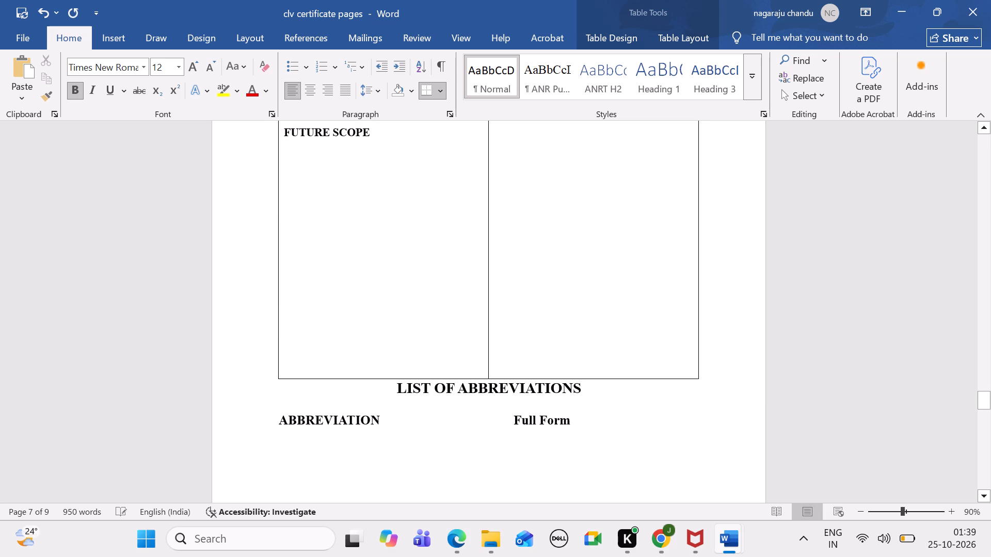
{"action": "left_click", "coordinate": [392, 386]}
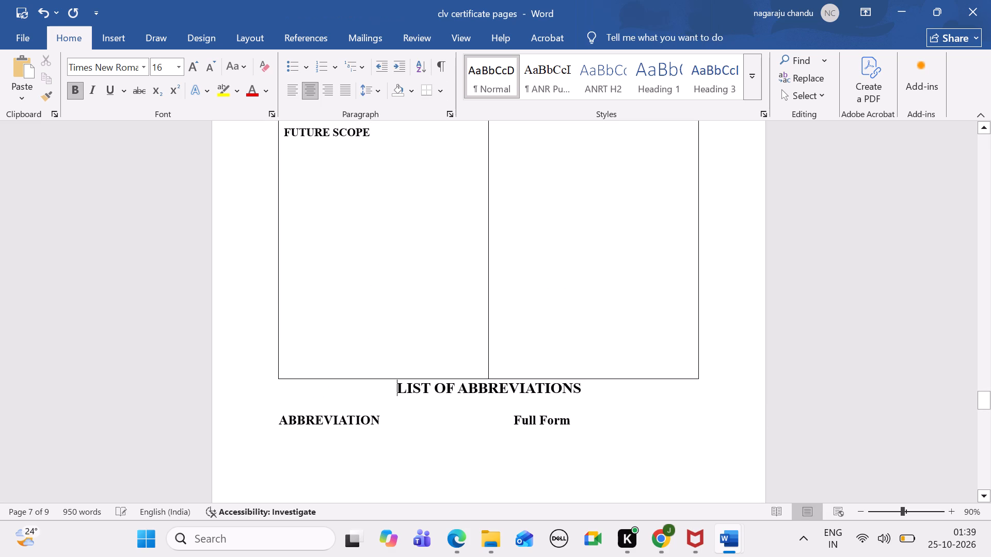
{"action": "key", "text": "ctrl+Return"}
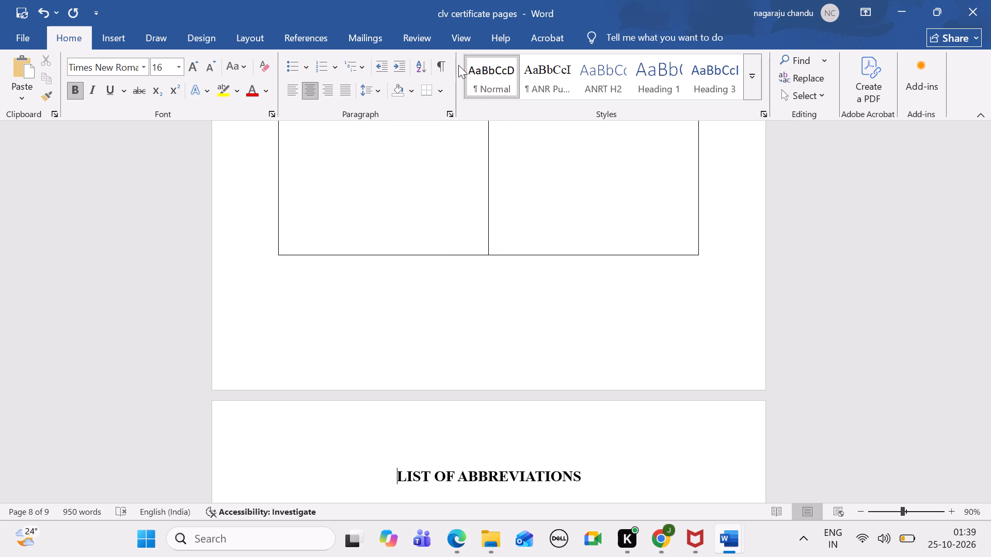
Show the formatting marks and place the cursor in the empty paragraph directly below the contents table.
{"action": "left_click", "coordinate": [441, 65]}
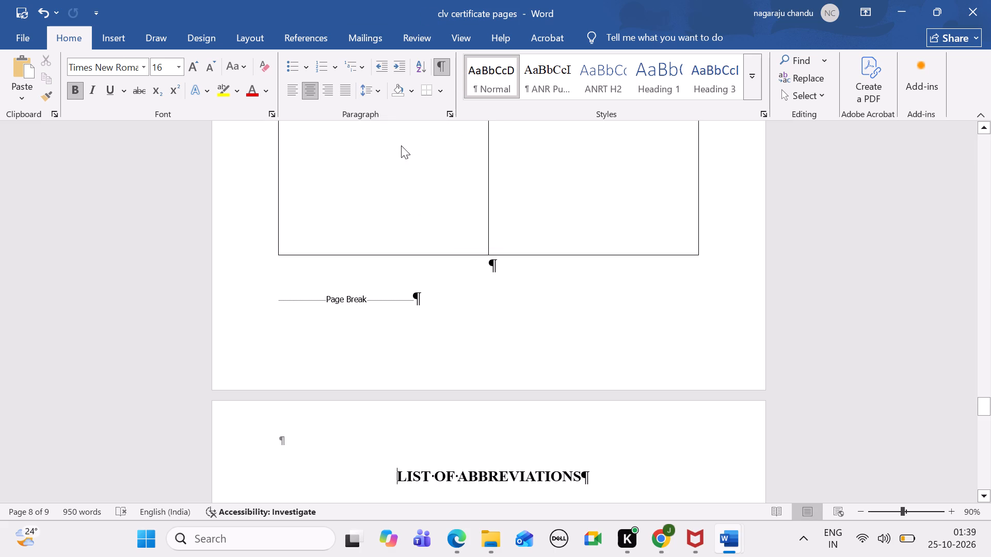
{"action": "left_click", "coordinate": [501, 261]}
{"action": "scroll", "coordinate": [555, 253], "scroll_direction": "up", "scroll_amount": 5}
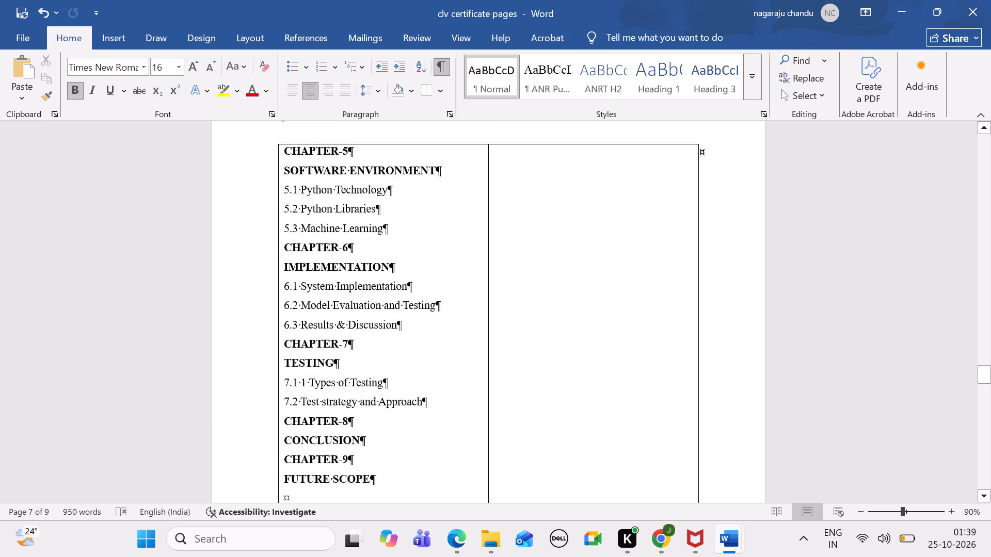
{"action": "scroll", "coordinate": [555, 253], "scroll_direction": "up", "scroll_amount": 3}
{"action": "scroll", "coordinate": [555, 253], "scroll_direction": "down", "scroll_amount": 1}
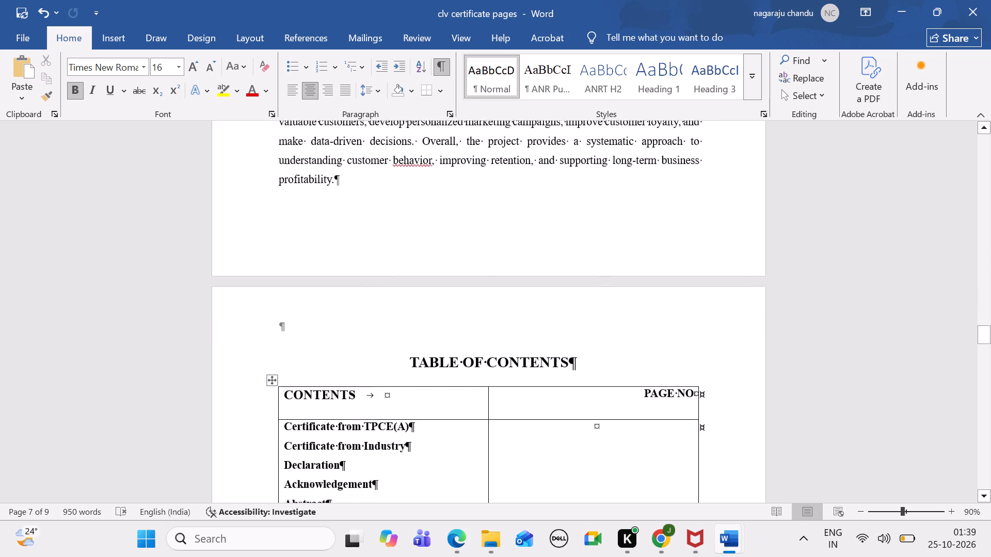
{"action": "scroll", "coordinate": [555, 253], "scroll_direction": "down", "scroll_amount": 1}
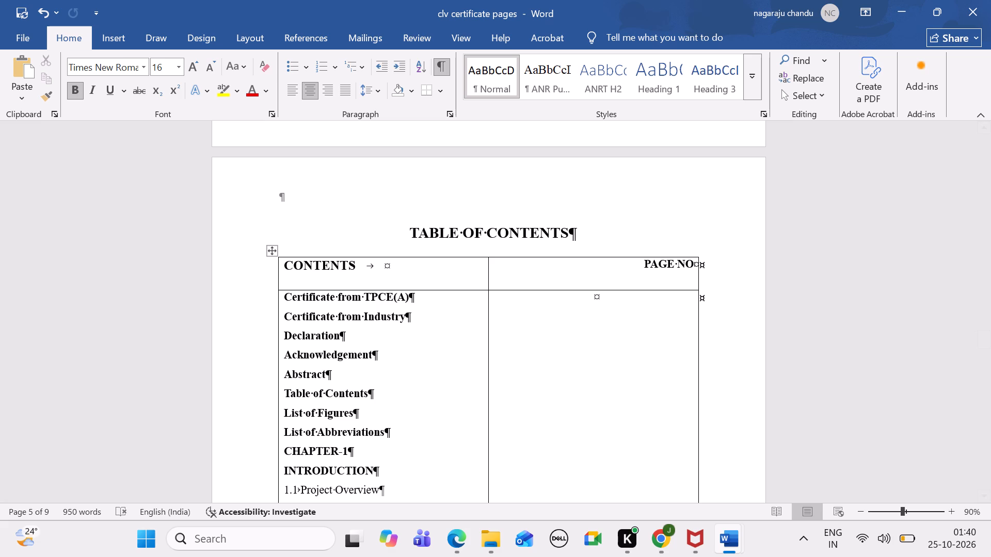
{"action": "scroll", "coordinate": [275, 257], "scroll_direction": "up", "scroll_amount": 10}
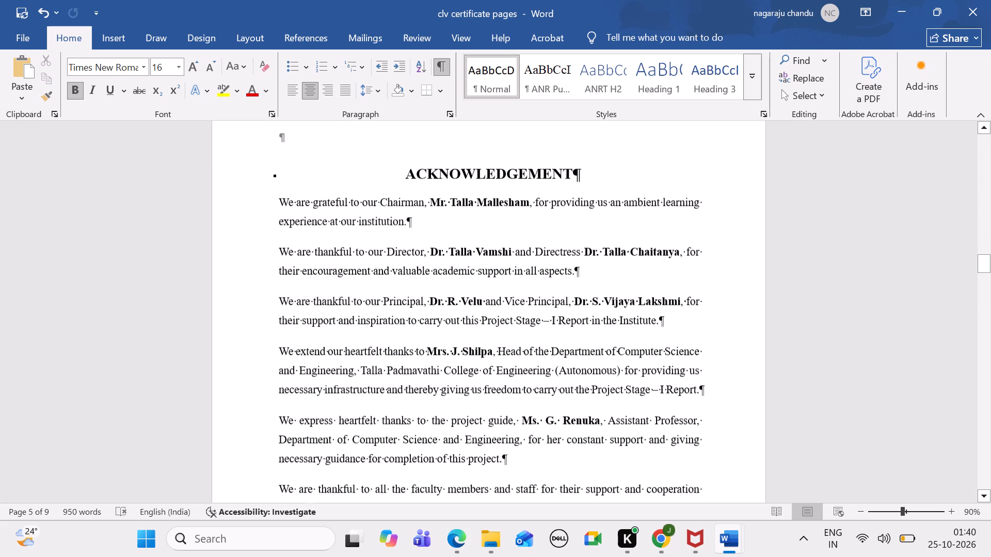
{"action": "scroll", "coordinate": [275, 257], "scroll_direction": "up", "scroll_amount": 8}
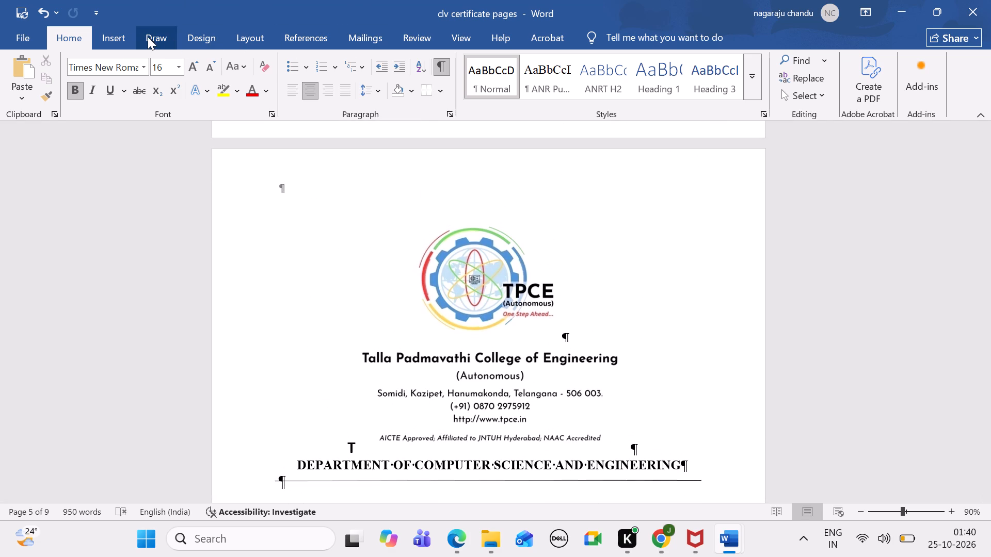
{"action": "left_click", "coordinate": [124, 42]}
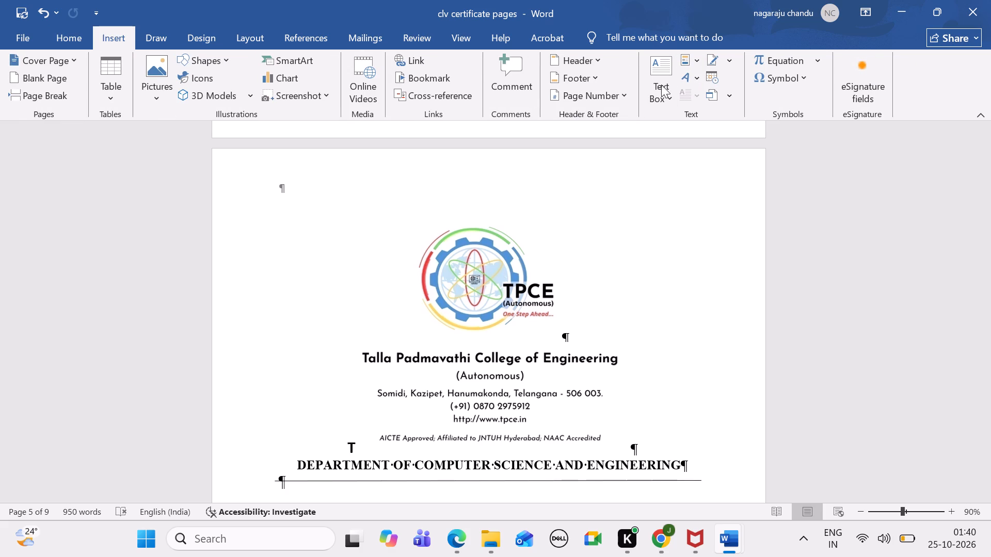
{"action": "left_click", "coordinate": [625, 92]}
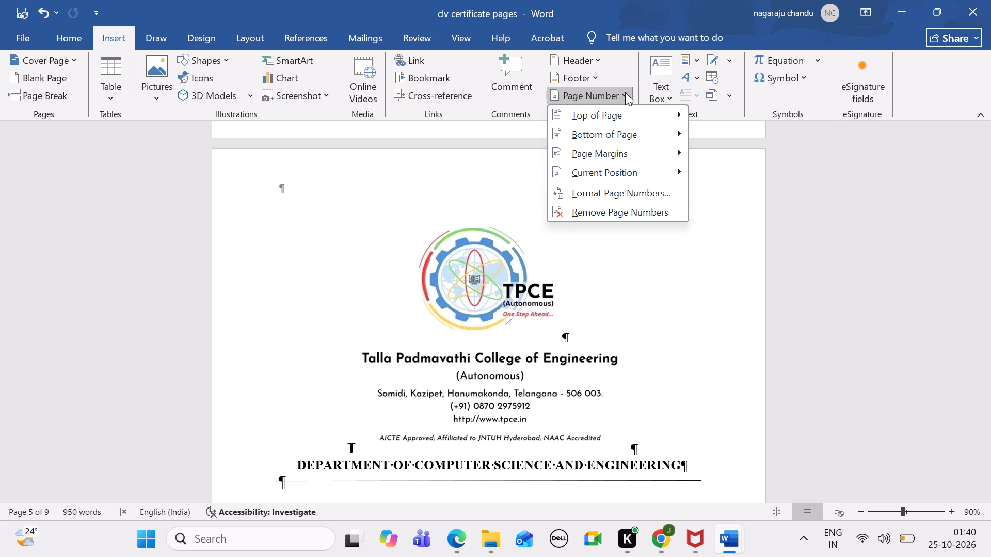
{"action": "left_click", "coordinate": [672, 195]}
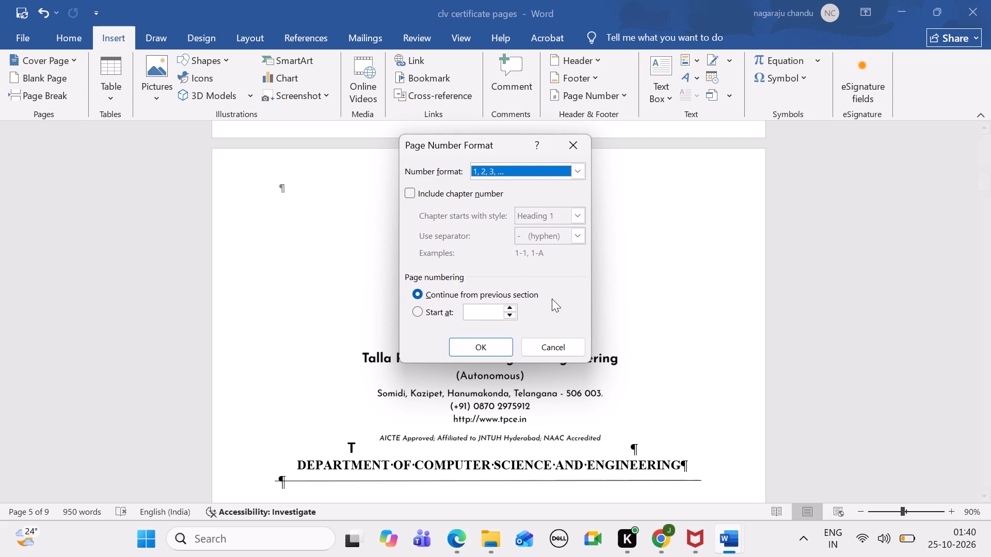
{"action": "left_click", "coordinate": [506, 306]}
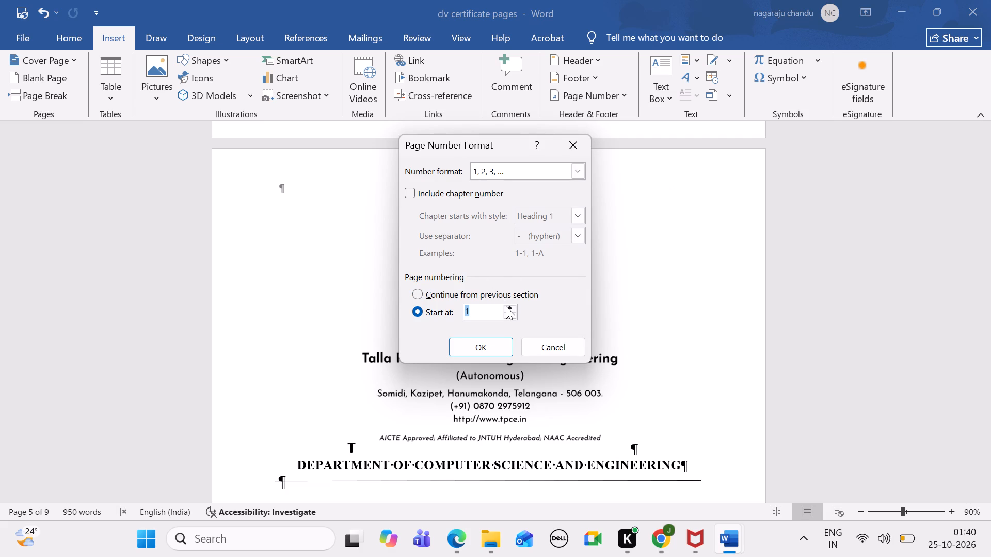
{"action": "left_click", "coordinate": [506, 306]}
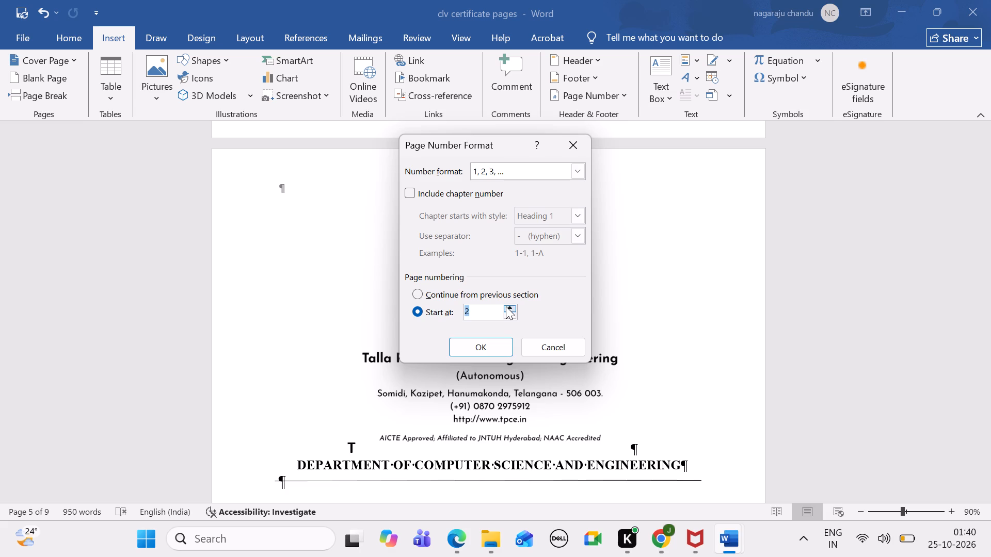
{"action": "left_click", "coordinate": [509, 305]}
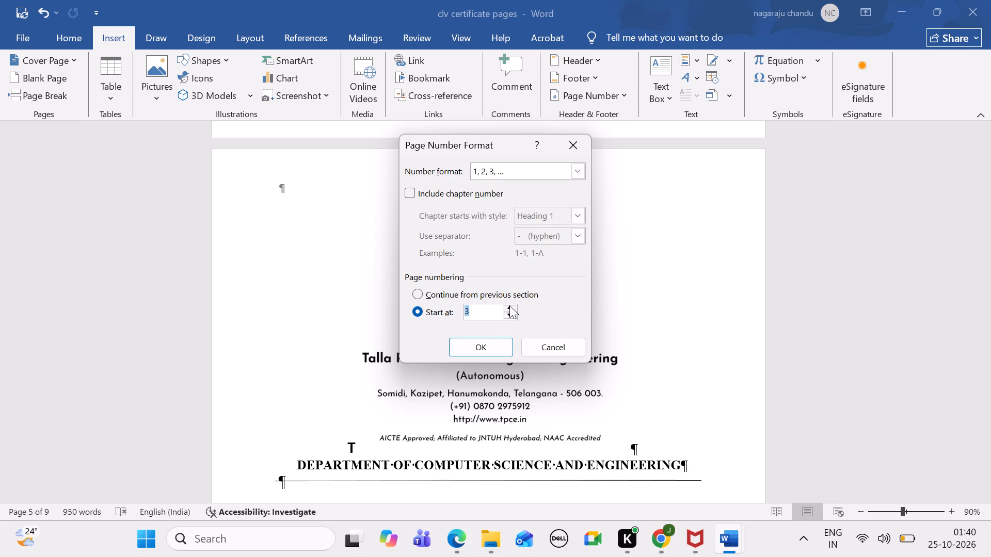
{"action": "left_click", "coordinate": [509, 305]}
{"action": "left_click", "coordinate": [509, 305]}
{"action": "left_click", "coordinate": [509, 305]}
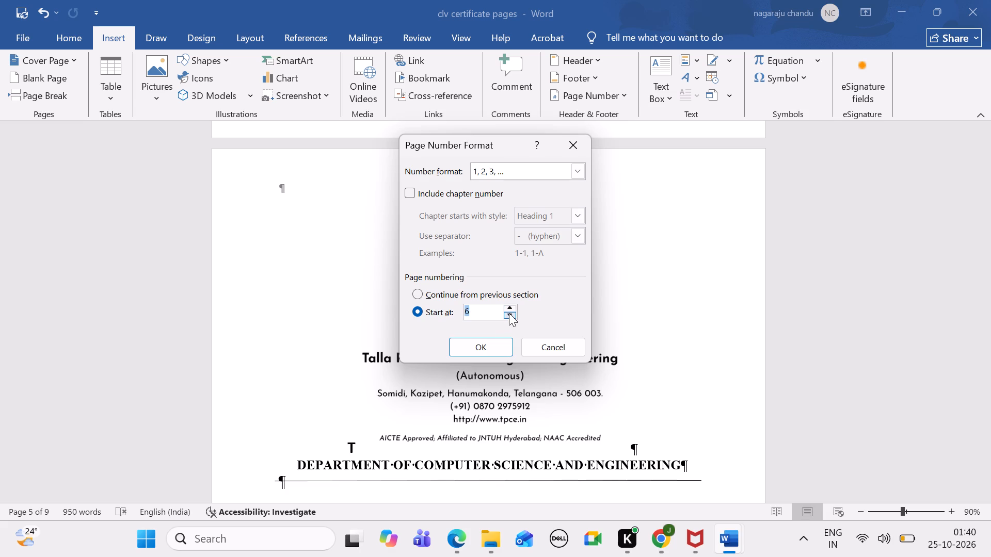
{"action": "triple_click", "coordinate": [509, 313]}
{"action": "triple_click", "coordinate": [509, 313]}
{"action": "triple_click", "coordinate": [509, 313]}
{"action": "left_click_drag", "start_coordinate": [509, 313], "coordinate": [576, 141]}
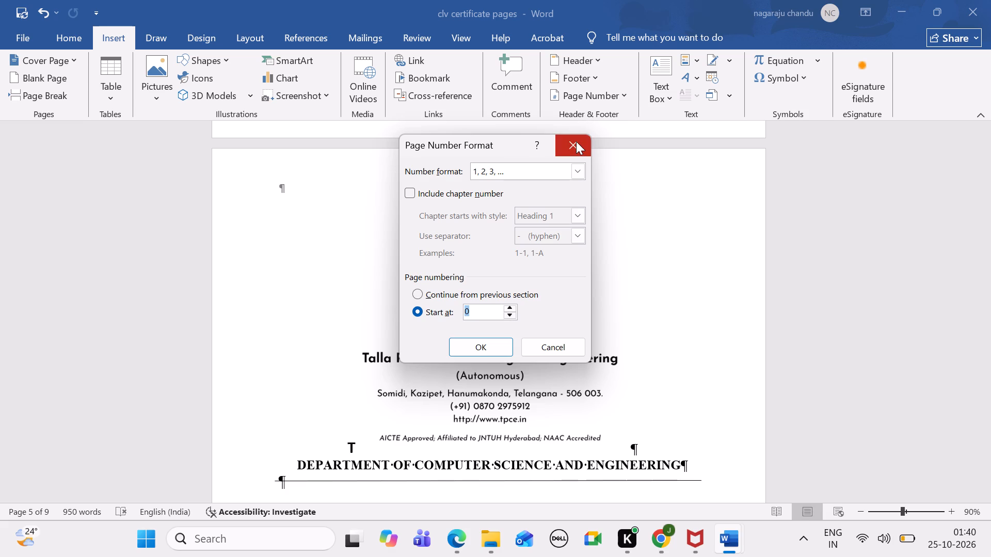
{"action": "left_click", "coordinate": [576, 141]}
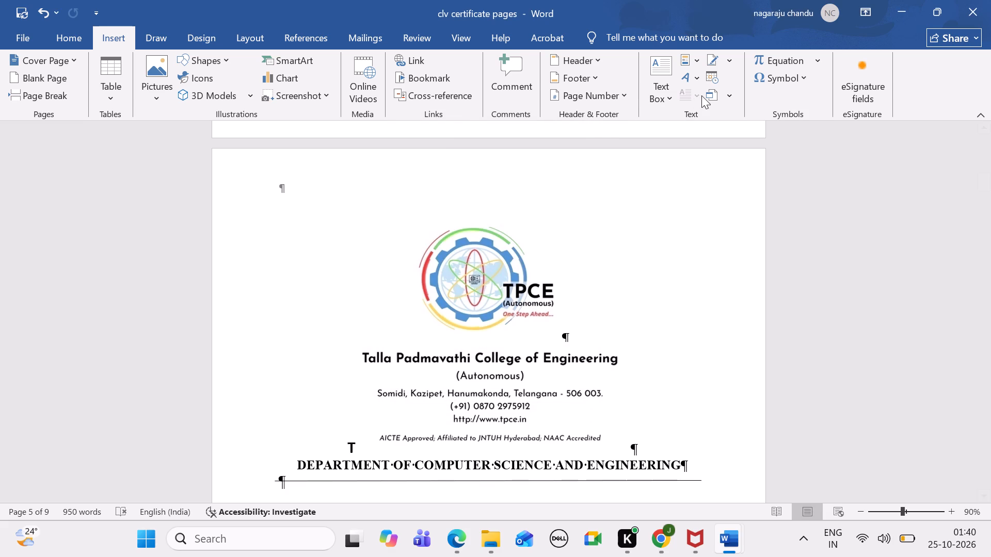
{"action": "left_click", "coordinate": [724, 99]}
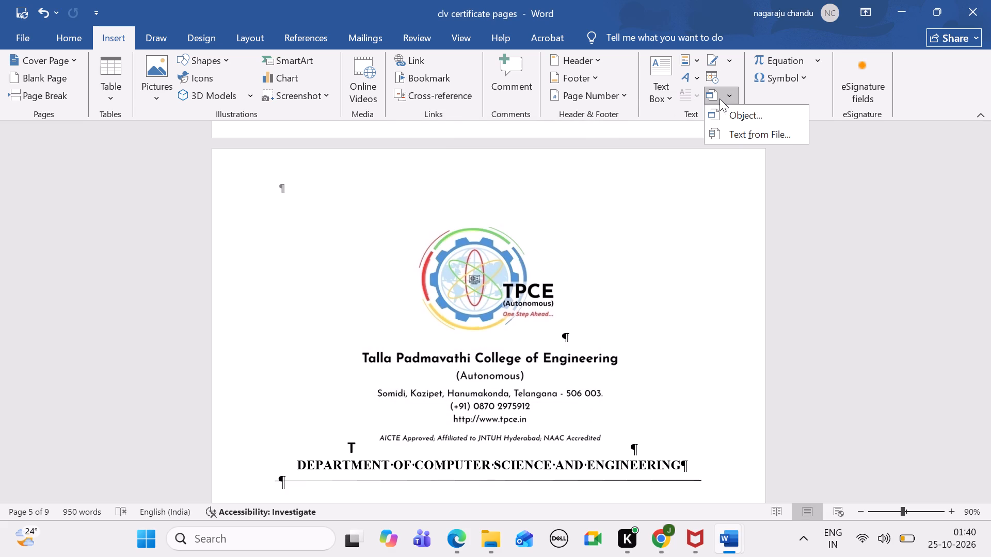
Set the page number format to lowercase Roman numerals (i, ii, iii, ...), continuing from the previous section.
{"action": "left_click", "coordinate": [622, 99]}
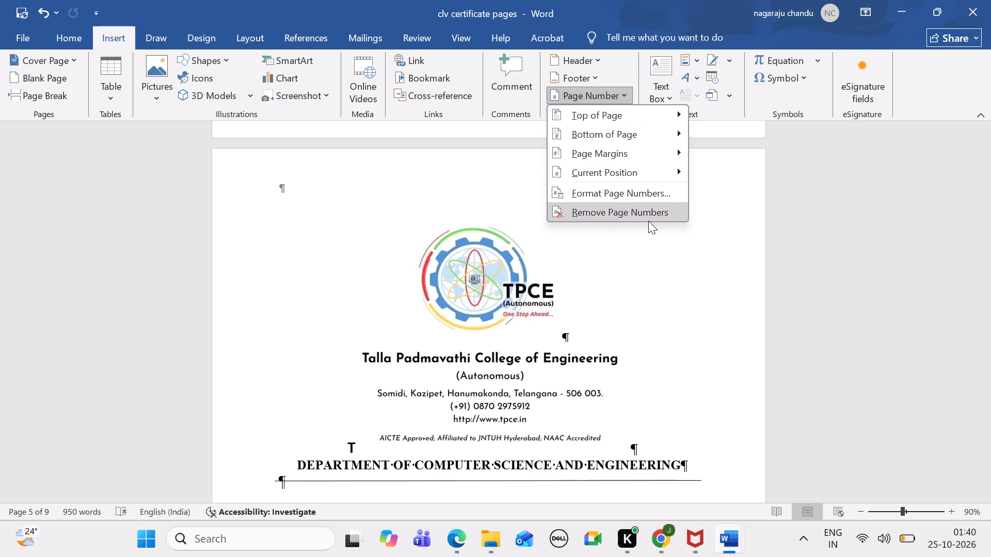
{"action": "left_click", "coordinate": [645, 186]}
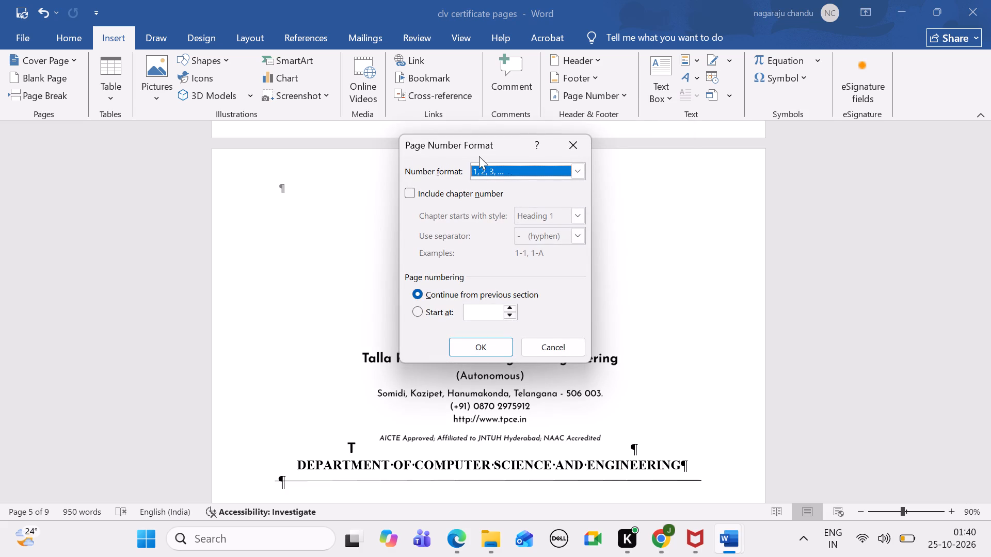
{"action": "left_click", "coordinate": [583, 168]}
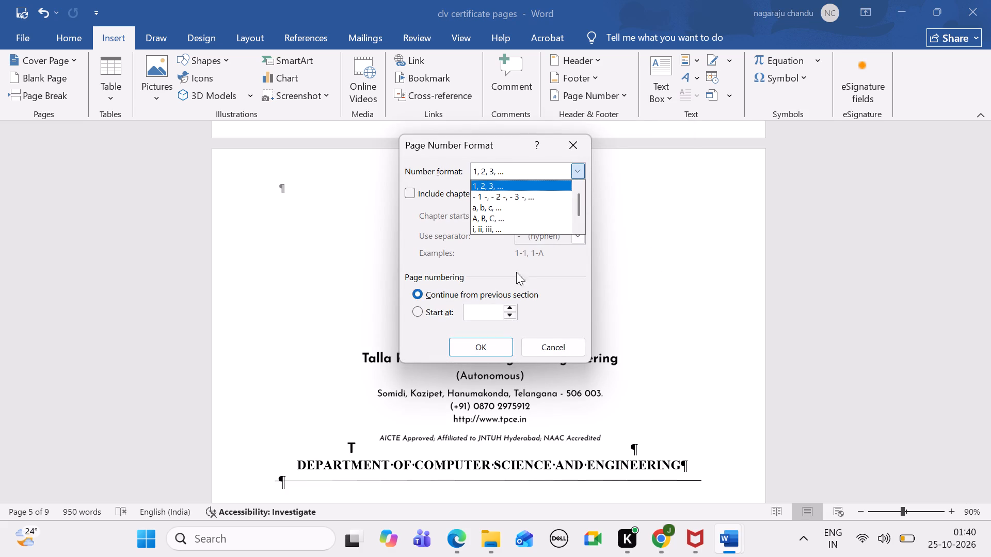
{"action": "left_click", "coordinate": [503, 227]}
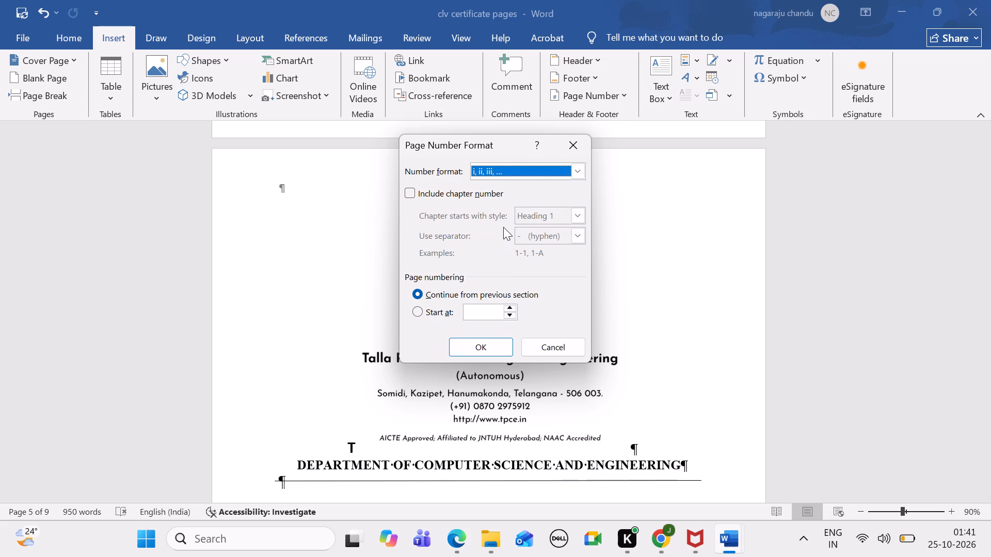
{"action": "left_click", "coordinate": [476, 348]}
Insert page numbers centred at the bottom of the pages, using the Plain Number 2 style.
{"action": "scroll", "coordinate": [476, 348], "scroll_direction": "up", "scroll_amount": 2}
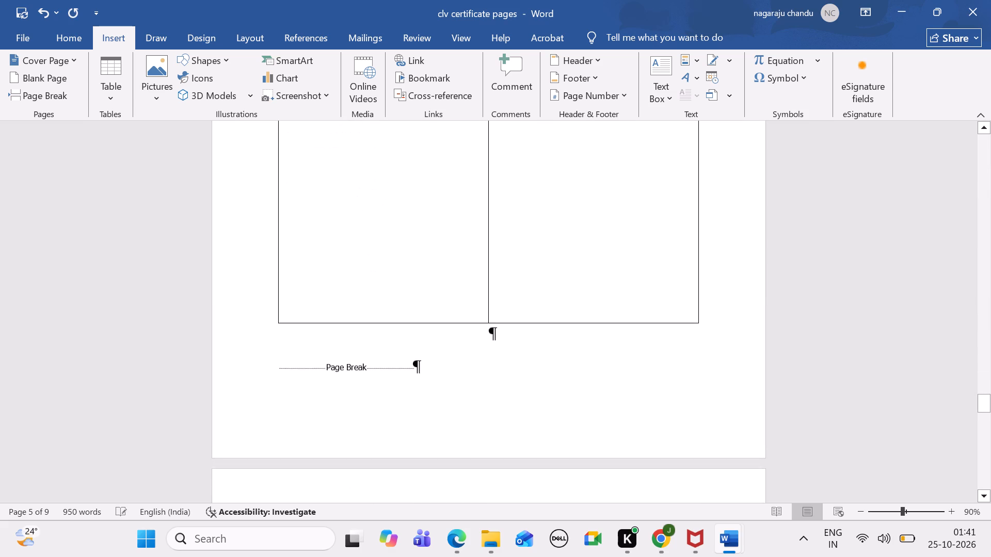
{"action": "scroll", "coordinate": [476, 348], "scroll_direction": "up", "scroll_amount": 2}
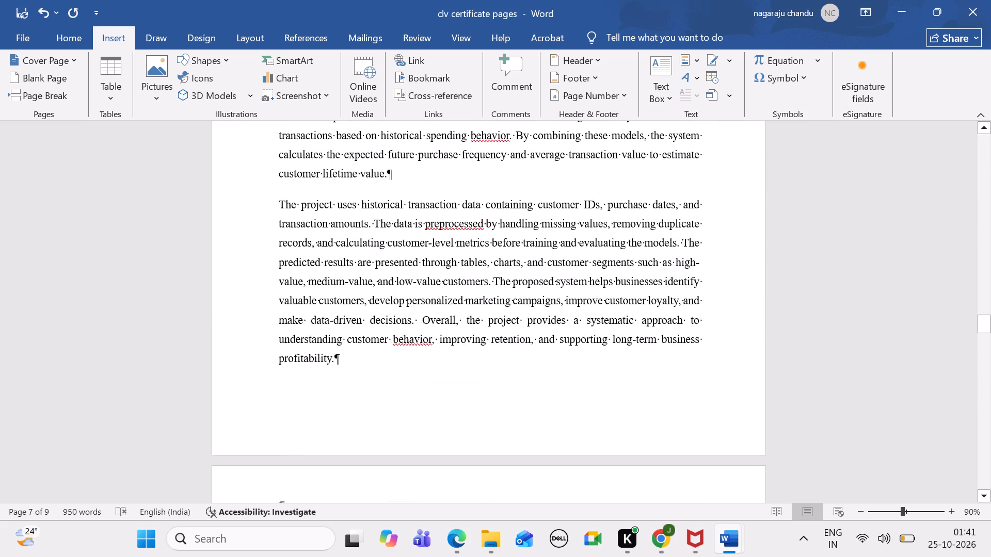
{"action": "scroll", "coordinate": [476, 348], "scroll_direction": "up", "scroll_amount": 15}
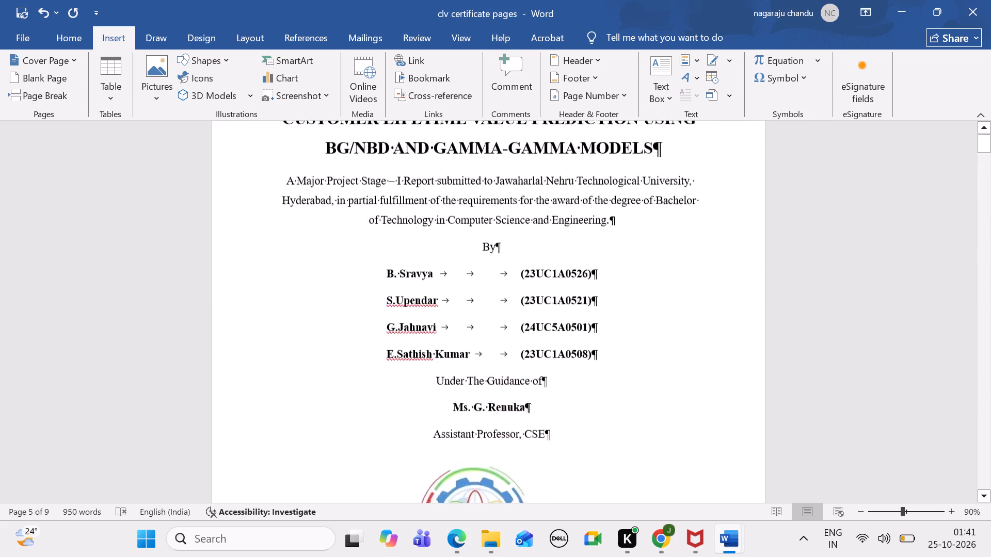
{"action": "scroll", "coordinate": [476, 348], "scroll_direction": "up", "scroll_amount": 5}
{"action": "scroll", "coordinate": [476, 348], "scroll_direction": "down", "scroll_amount": 4}
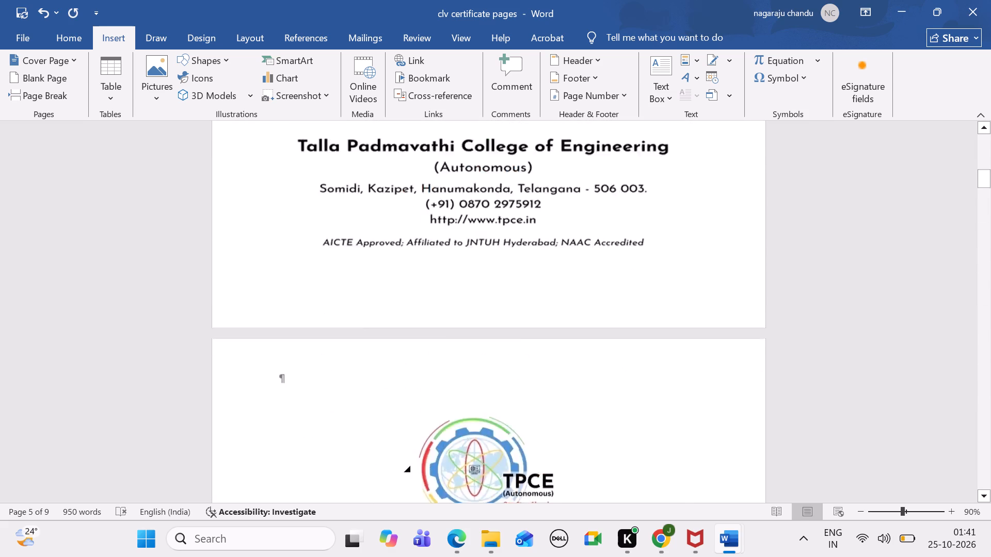
{"action": "scroll", "coordinate": [476, 348], "scroll_direction": "down", "scroll_amount": 6}
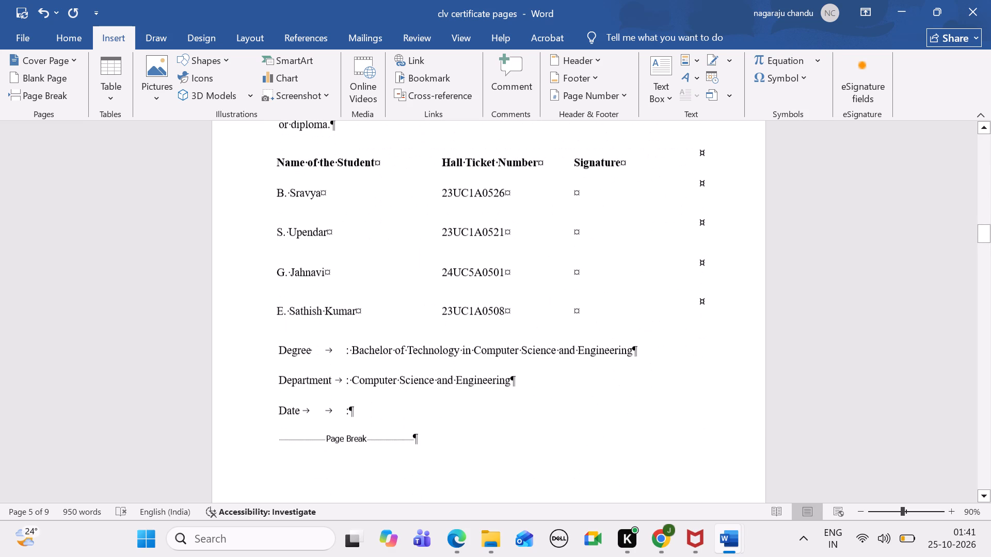
{"action": "left_click", "coordinate": [624, 90]}
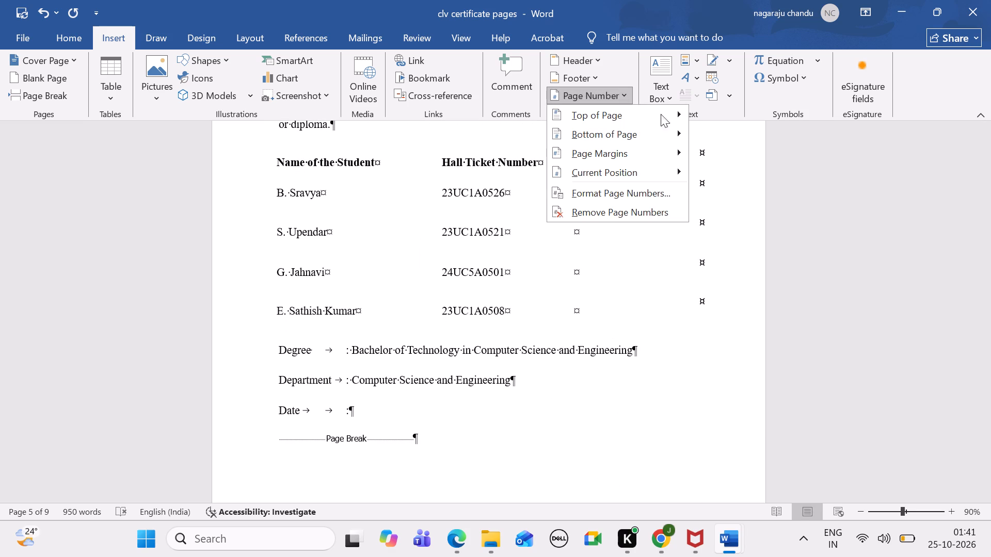
{"action": "left_click", "coordinate": [652, 139]}
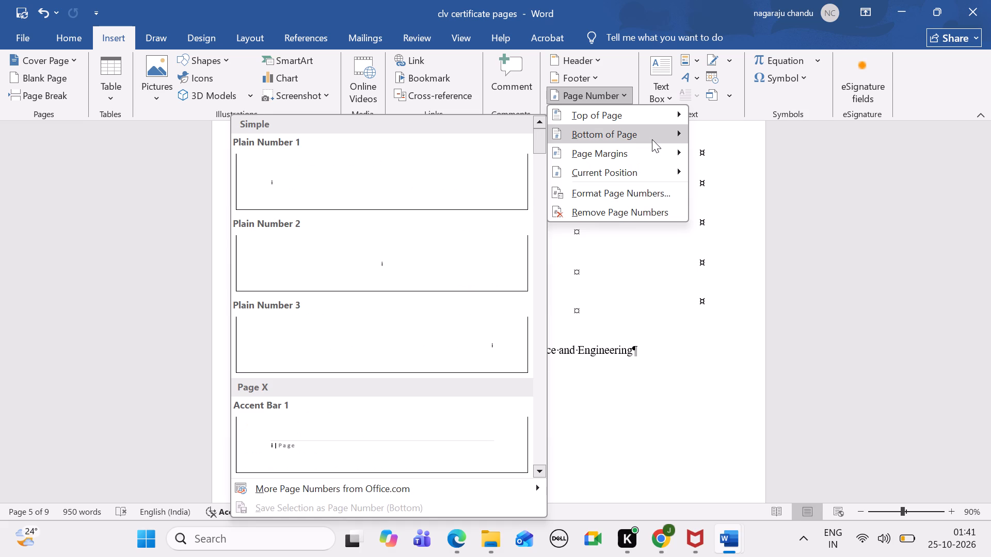
{"action": "left_click", "coordinate": [678, 134]}
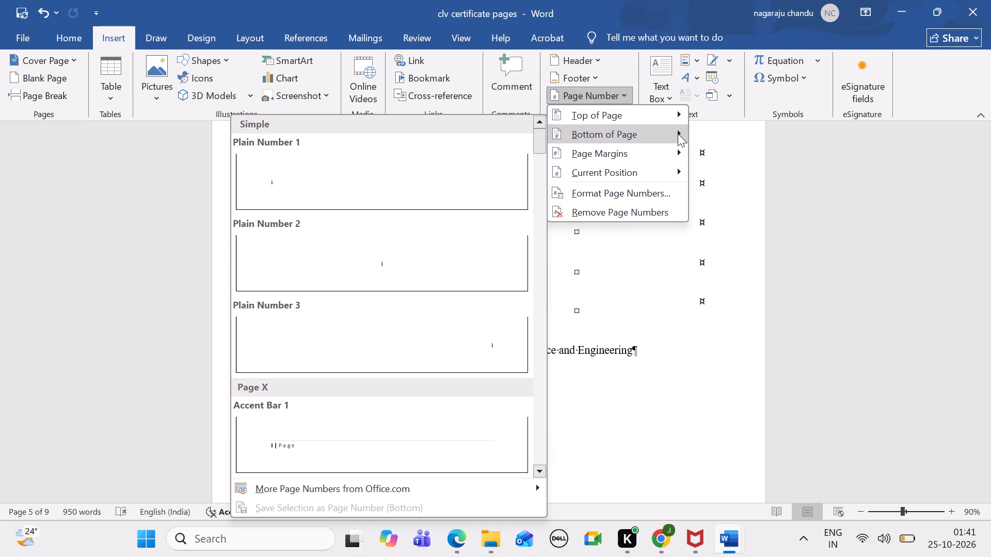
{"action": "left_click", "coordinate": [678, 134]}
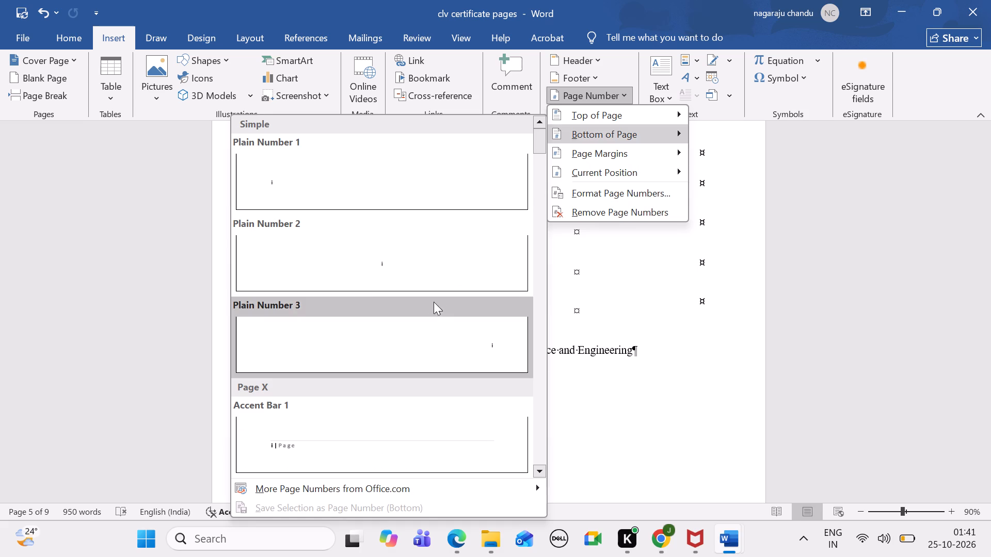
{"action": "left_click", "coordinate": [425, 263]}
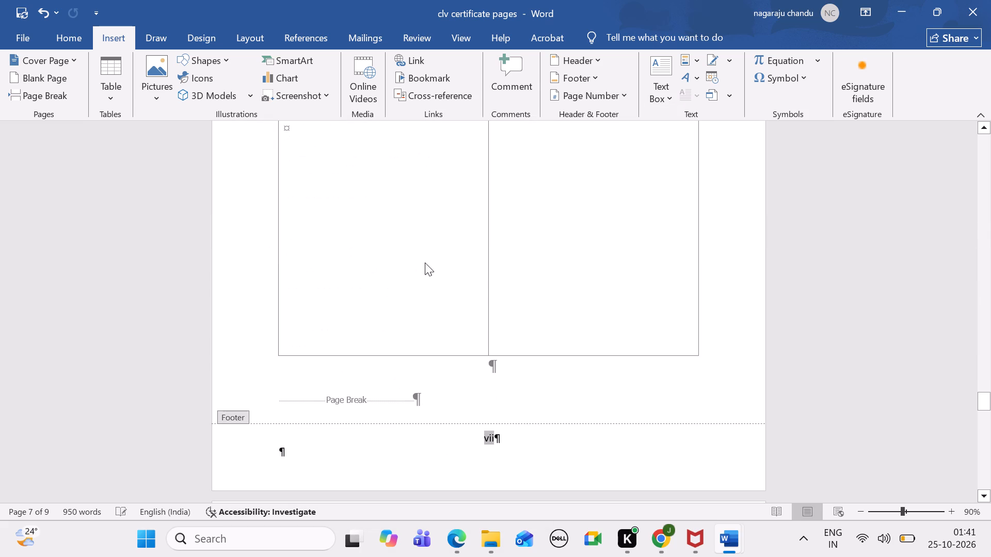
Check the page numbers in the footers from the last page back to the title page, and return to the body text.
{"action": "scroll", "coordinate": [425, 263], "scroll_direction": "down", "scroll_amount": 12}
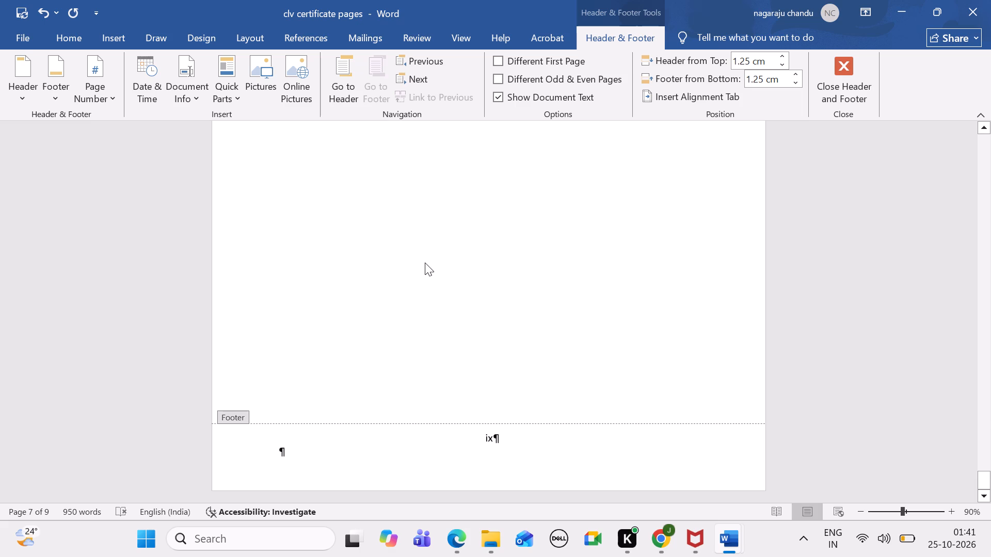
{"action": "scroll", "coordinate": [425, 263], "scroll_direction": "up", "scroll_amount": 16}
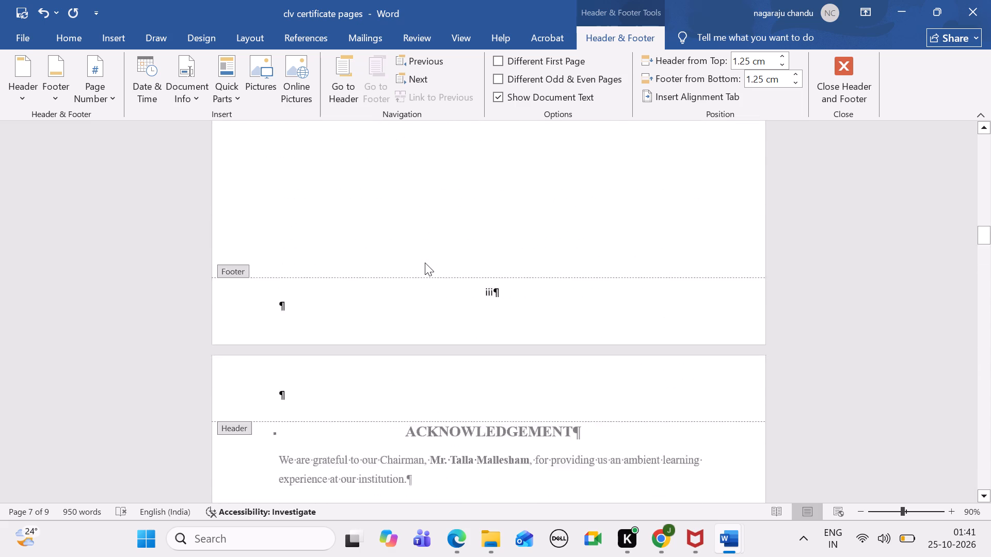
{"action": "scroll", "coordinate": [425, 263], "scroll_direction": "up", "scroll_amount": 9}
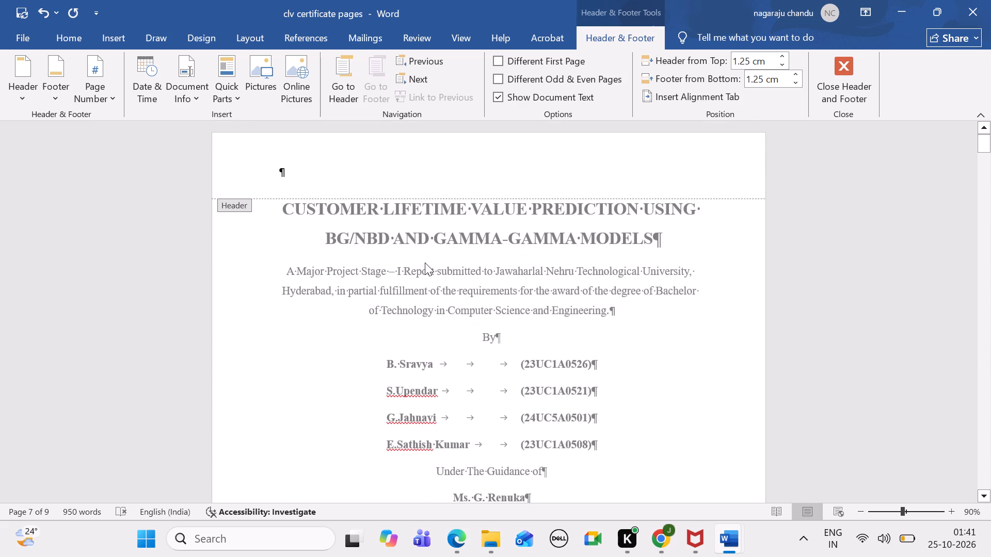
{"action": "left_click", "coordinate": [71, 349]}
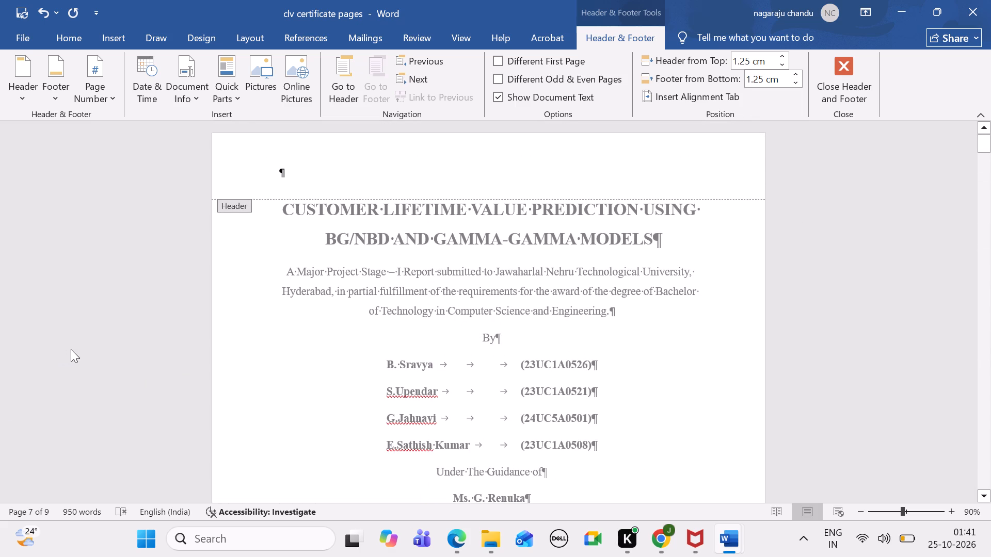
{"action": "double_click", "coordinate": [159, 320]}
{"action": "left_click", "coordinate": [154, 406]}
{"action": "left_click", "coordinate": [131, 386]}
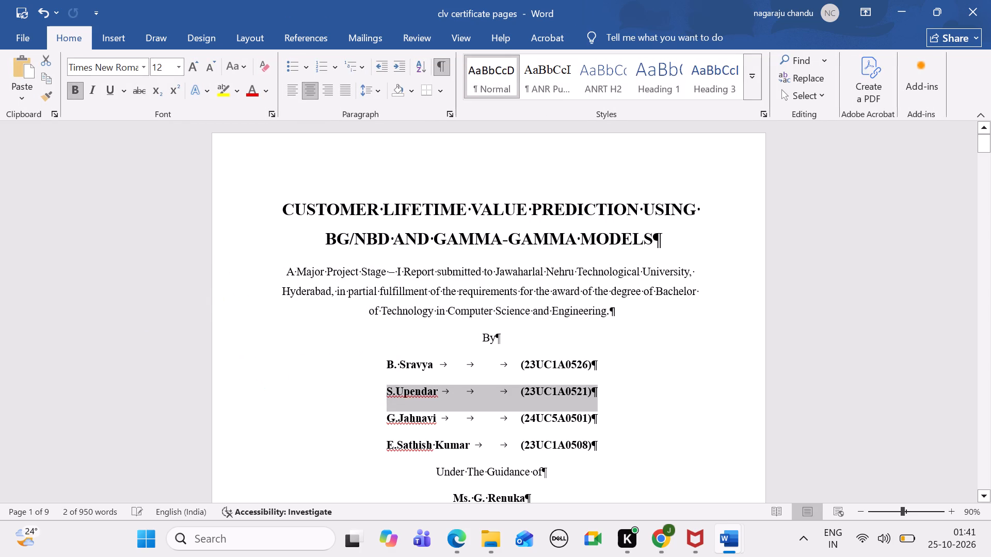
Examine the contents table pages and their footer page numbers.
{"action": "scroll", "coordinate": [422, 375], "scroll_direction": "down", "scroll_amount": 14}
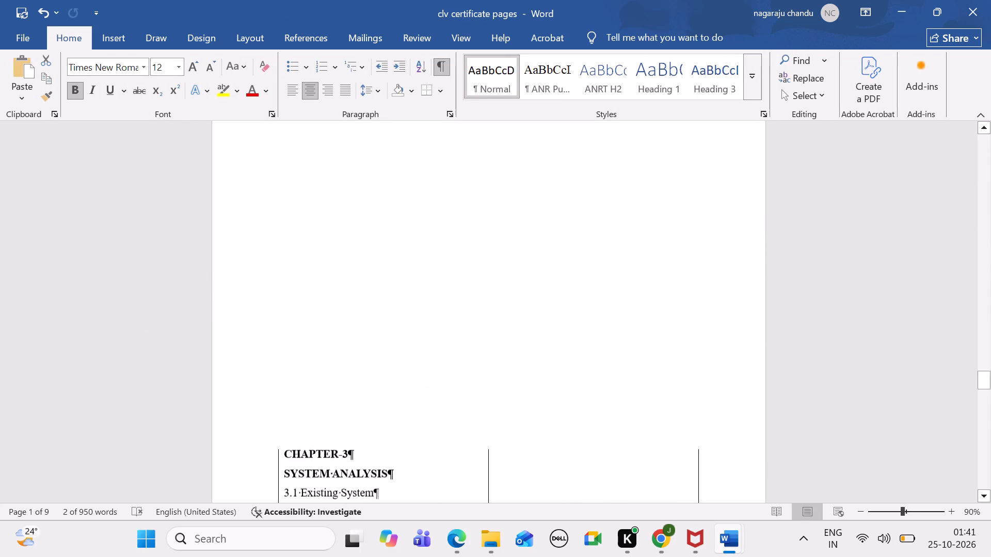
{"action": "scroll", "coordinate": [422, 375], "scroll_direction": "up", "scroll_amount": 10}
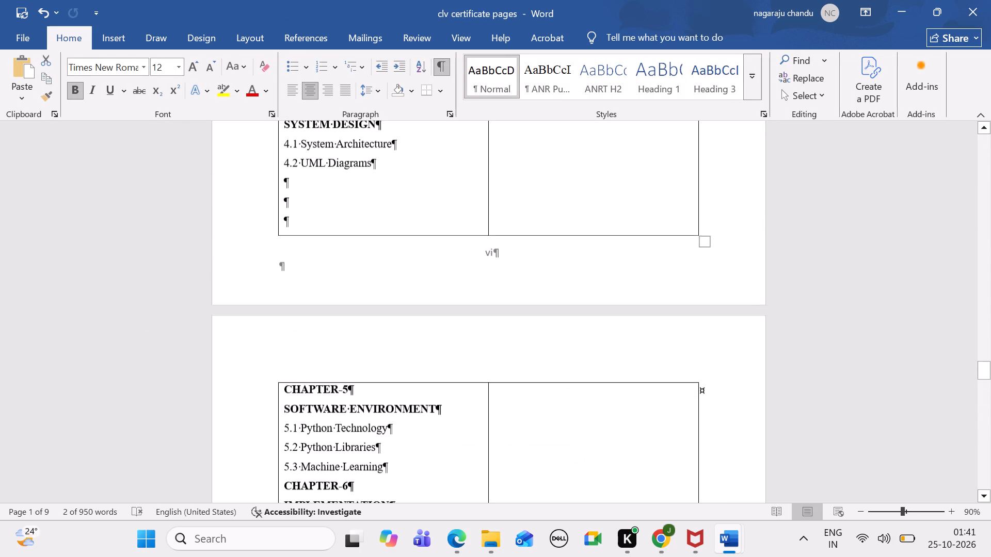
{"action": "scroll", "coordinate": [422, 375], "scroll_direction": "down", "scroll_amount": 2}
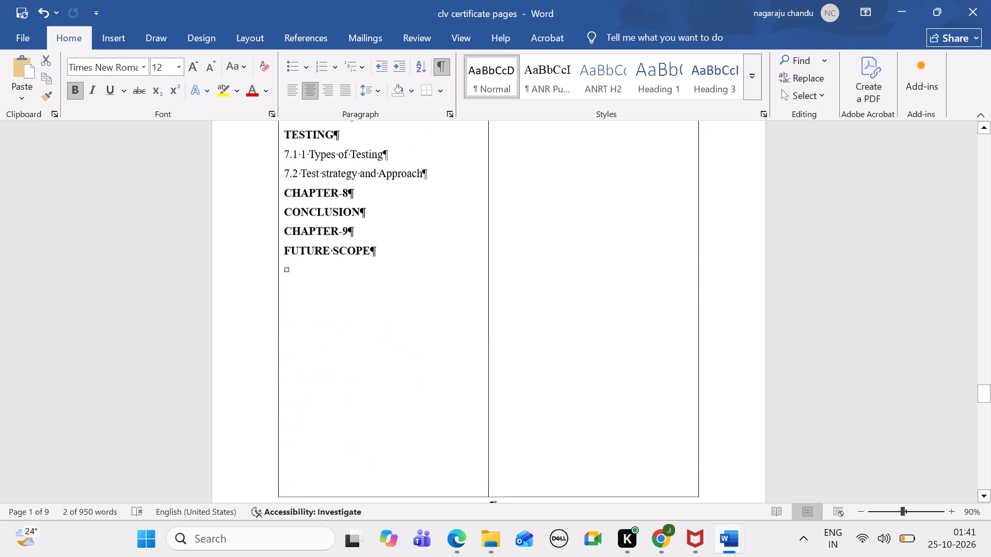
{"action": "scroll", "coordinate": [422, 375], "scroll_direction": "down", "scroll_amount": 1}
{"action": "scroll", "coordinate": [422, 375], "scroll_direction": "up", "scroll_amount": 4}
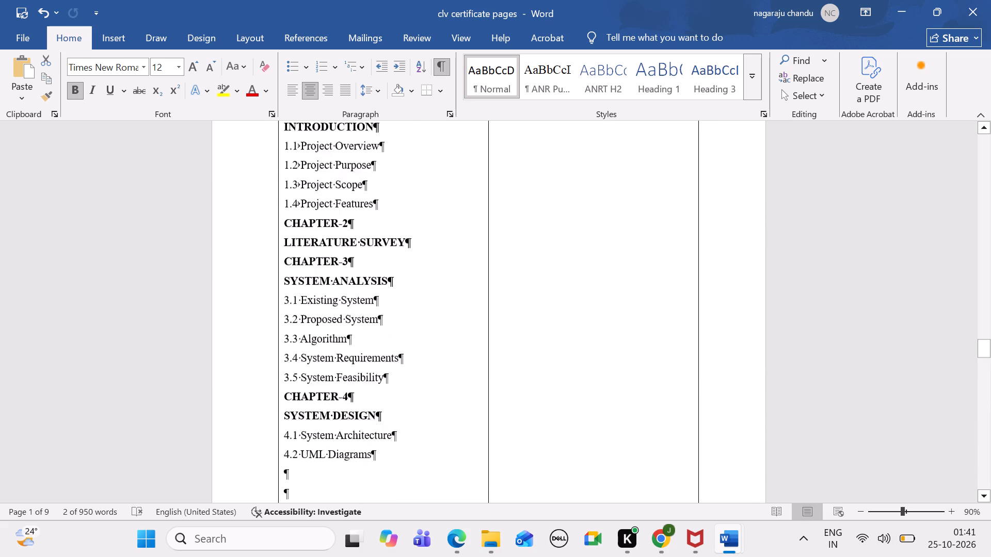
Right-align the empty cell under the PAGE NO heading in the contents table.
{"action": "scroll", "coordinate": [422, 375], "scroll_direction": "up", "scroll_amount": 2}
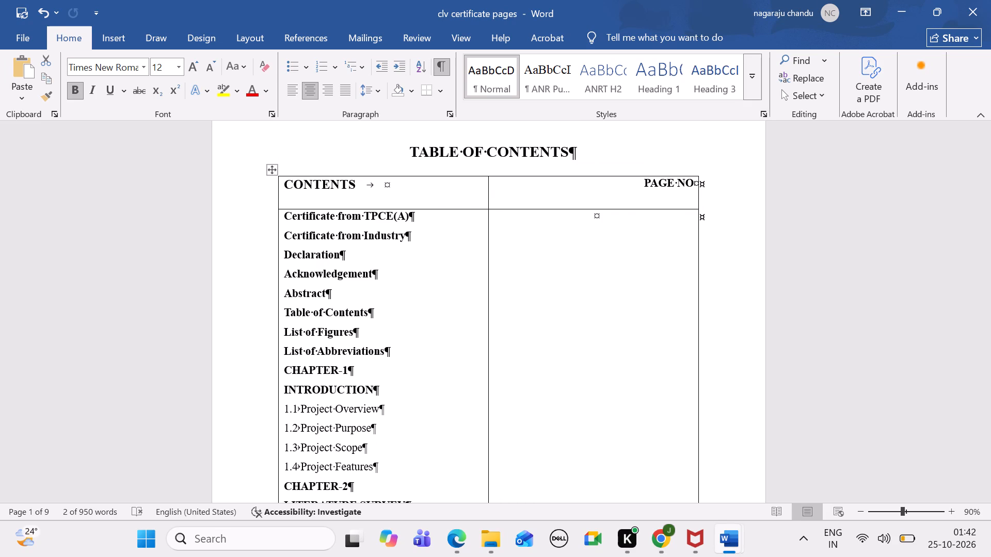
{"action": "left_click", "coordinate": [681, 224]}
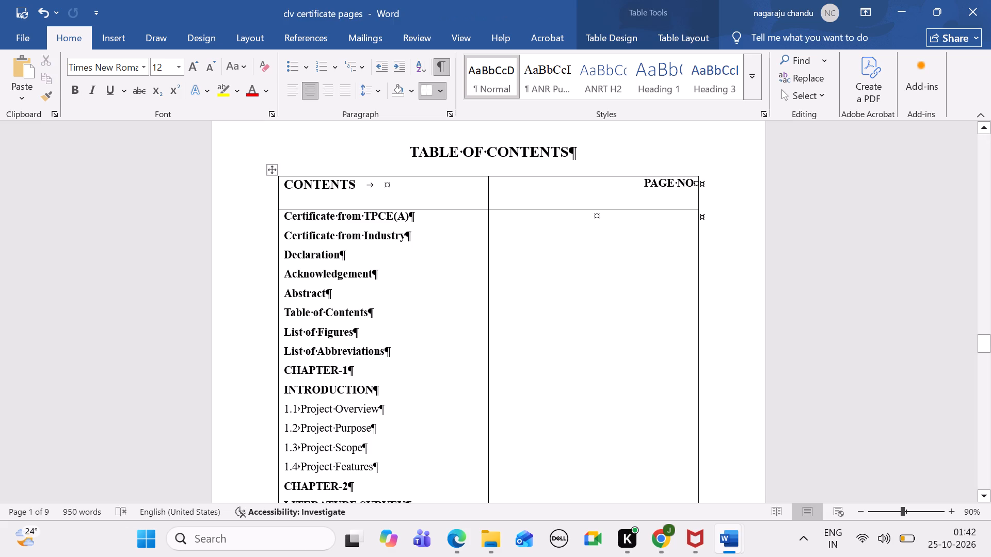
{"action": "left_click", "coordinate": [341, 92]}
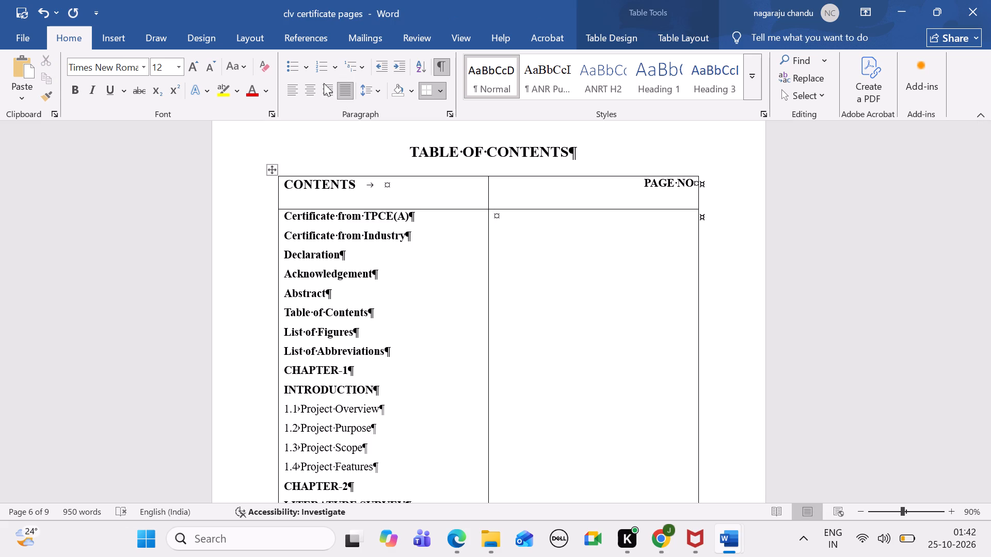
{"action": "left_click", "coordinate": [324, 83]}
Enter the page numbers i, ii and iii on separate lines beside Certificate from TPCE(A), Certificate from Industry and Declaration.
{"action": "key", "text": "Return"}
{"action": "type", "text": "ii"}
{"action": "key", "text": "Return"}
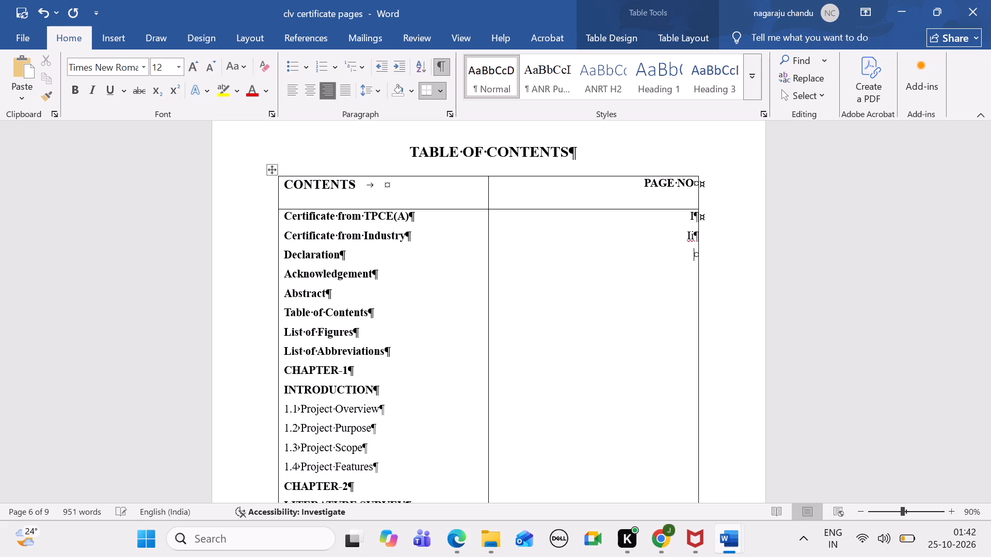
{"action": "key", "text": "i"}
{"action": "key", "text": "i"}
{"action": "key", "text": "i"}
{"action": "key", "text": "Return"}
Change the page numbers beside Certificate from TPCE(A), Certificate from Industry and Declaration to lowercase i, ii and iii.
{"action": "key", "text": "Up"}
{"action": "key", "text": "Up"}
{"action": "key", "text": "Up"}
{"action": "key", "text": "BackSpace"}
{"action": "key", "text": "shift+i"}
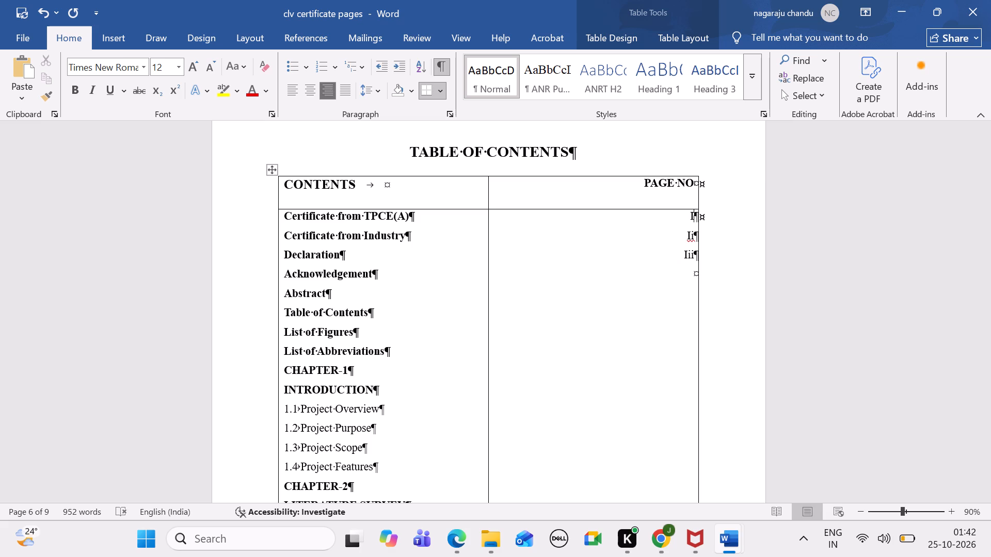
{"action": "key", "text": "BackSpace"}
{"action": "key", "text": "i"}
{"action": "key", "text": "Down"}
{"action": "key", "text": "Left"}
{"action": "key", "text": "BackSpace"}
{"action": "key", "text": "i"}
{"action": "key", "text": "Down"}
{"action": "key", "text": "Left"}
{"action": "key", "text": "BackSpace"}
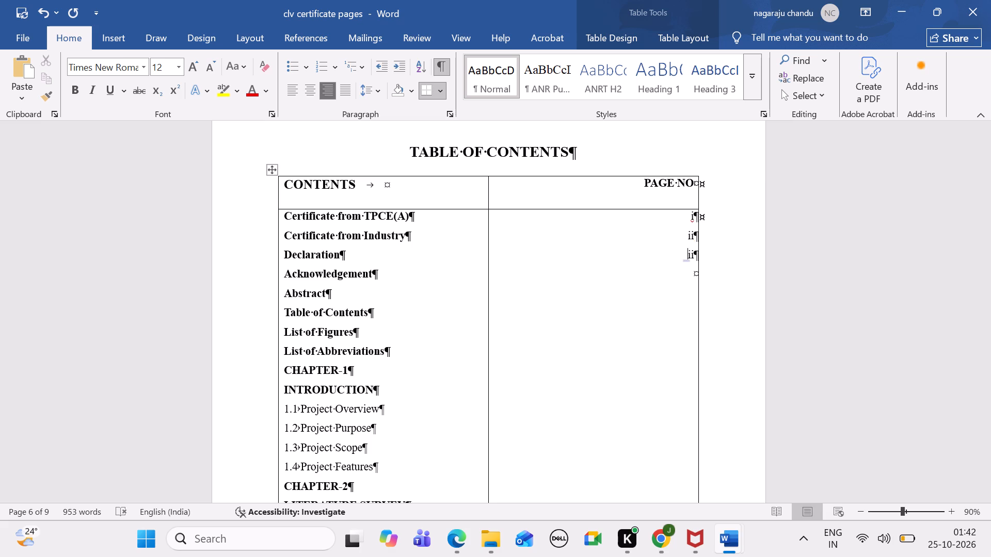
{"action": "key", "text": "i"}
{"action": "key", "text": "Right"}
{"action": "key", "text": "Right"}
Enter the page number iv beside Acknowledgement in the contents table.
{"action": "key", "text": "Down"}
{"action": "key", "text": "i"}
{"action": "key", "text": "v"}
Switch to the clv gama document and go to the CHAPTER-1 INTRODUCTION page at its start.
{"action": "scroll", "coordinate": [329, 55], "scroll_direction": "down", "scroll_amount": 1}
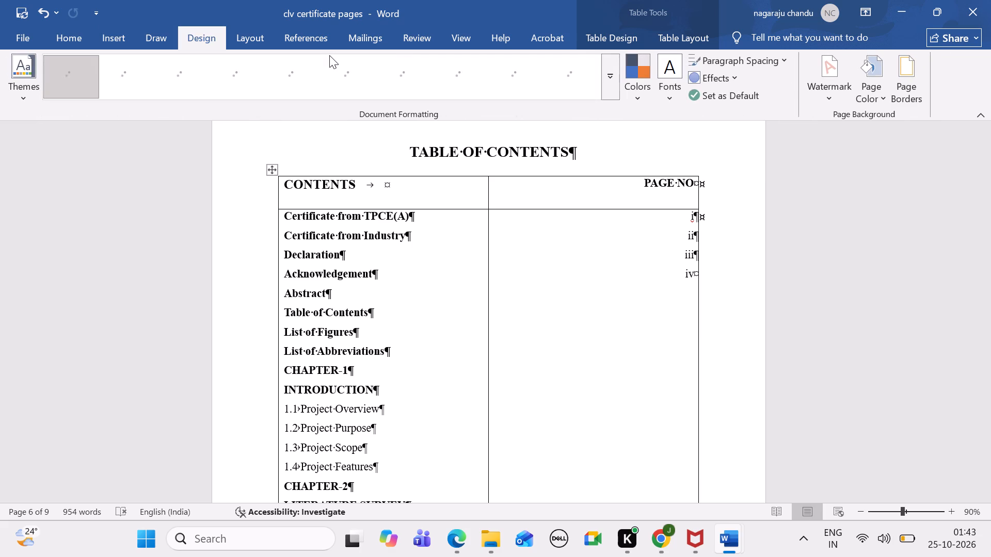
{"action": "left_click", "coordinate": [734, 549]}
{"action": "left_click", "coordinate": [632, 449]}
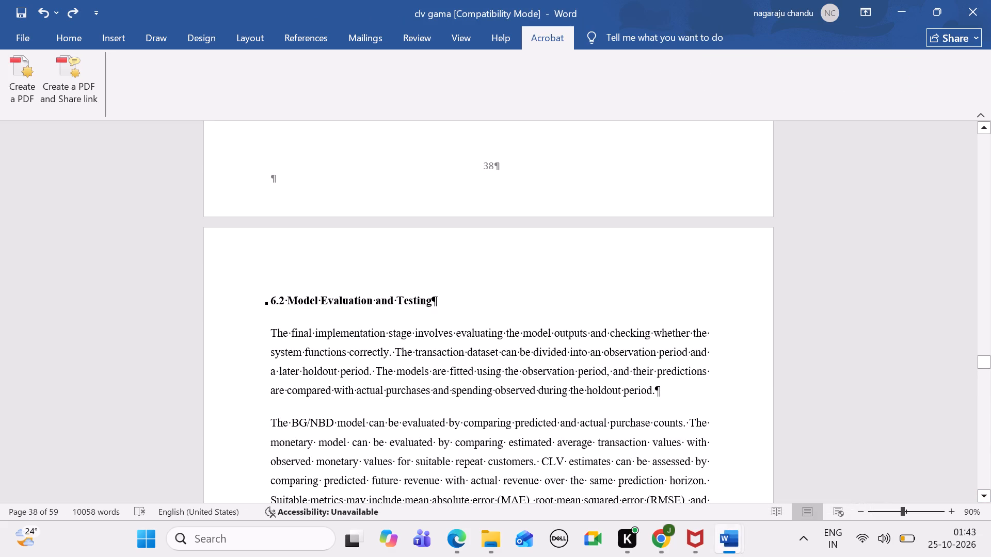
{"action": "left_click_drag", "start_coordinate": [982, 361], "coordinate": [932, 221]}
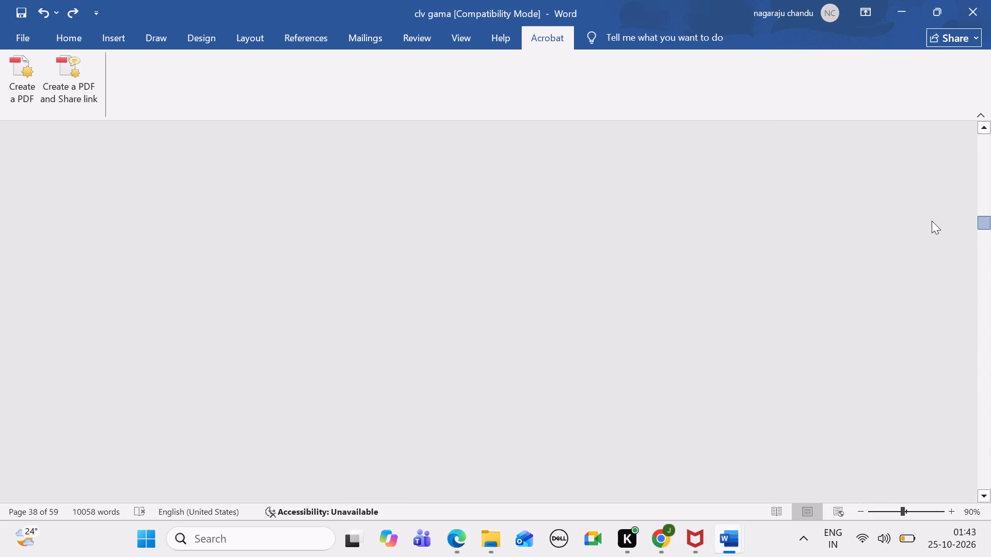
{"action": "left_click_drag", "start_coordinate": [981, 220], "coordinate": [951, 123]}
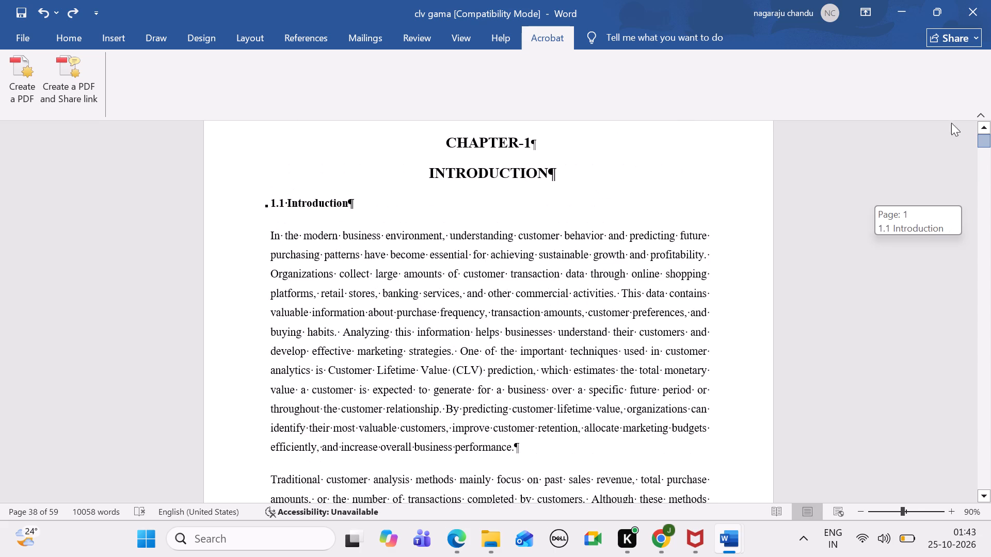
{"action": "left_click_drag", "start_coordinate": [951, 123], "coordinate": [946, 103]}
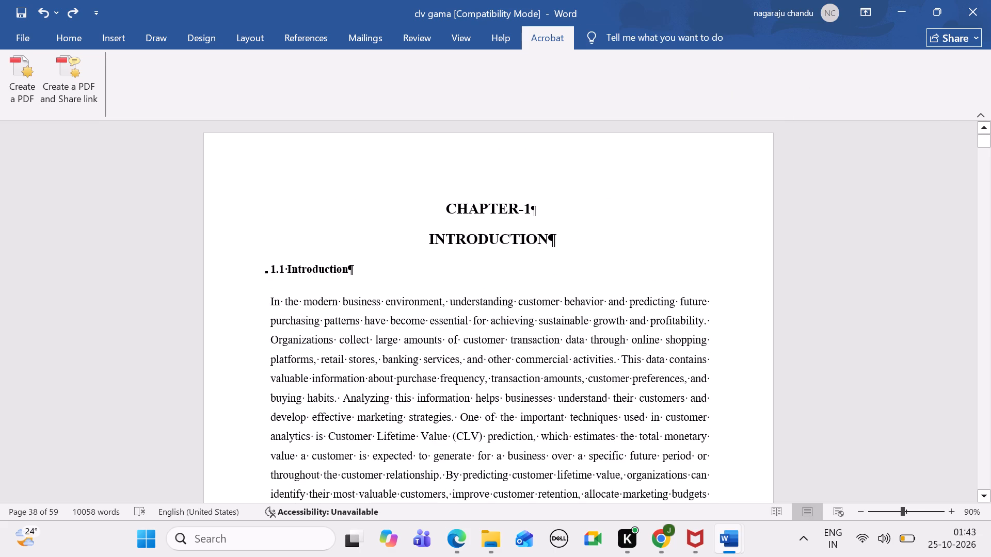
Rename the 1.1 heading under CHAPTER-1 INTRODUCTION as Project Overview, keeping its section number.
{"action": "left_click", "coordinate": [358, 266]}
{"action": "left_click", "coordinate": [358, 266]}
{"action": "key", "text": "BackSpace"}
{"action": "key", "text": "BackSpace"}
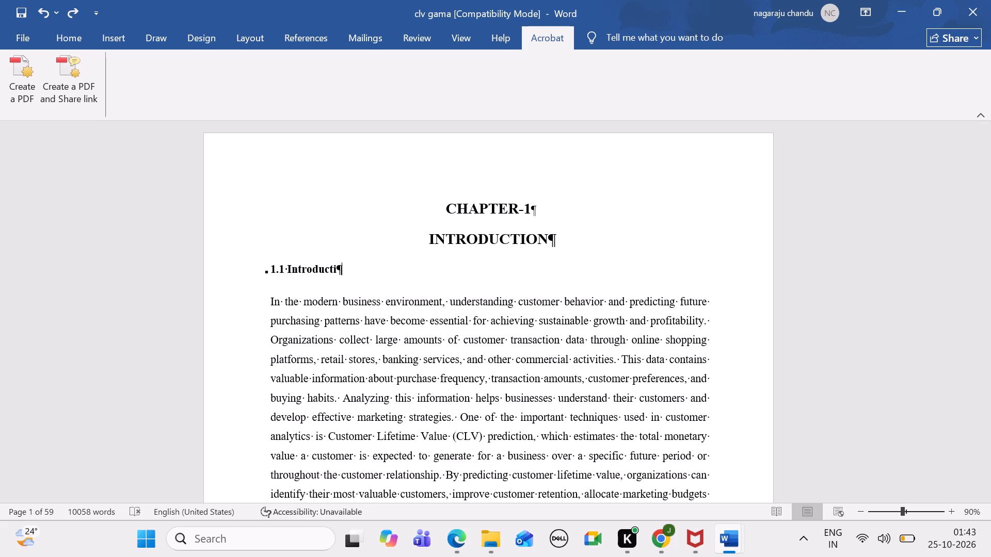
{"action": "key", "text": "BackSpace"}
{"action": "key", "text": "BackSpace"}
{"action": "key", "text": "BackSpace"}
{"action": "key", "text": "BackSpace"}
{"action": "key", "text": "BackSpace"}
{"action": "key", "text": "BackSpace"}
{"action": "key", "text": "BackSpace"}
{"action": "key", "text": "BackSpace"}
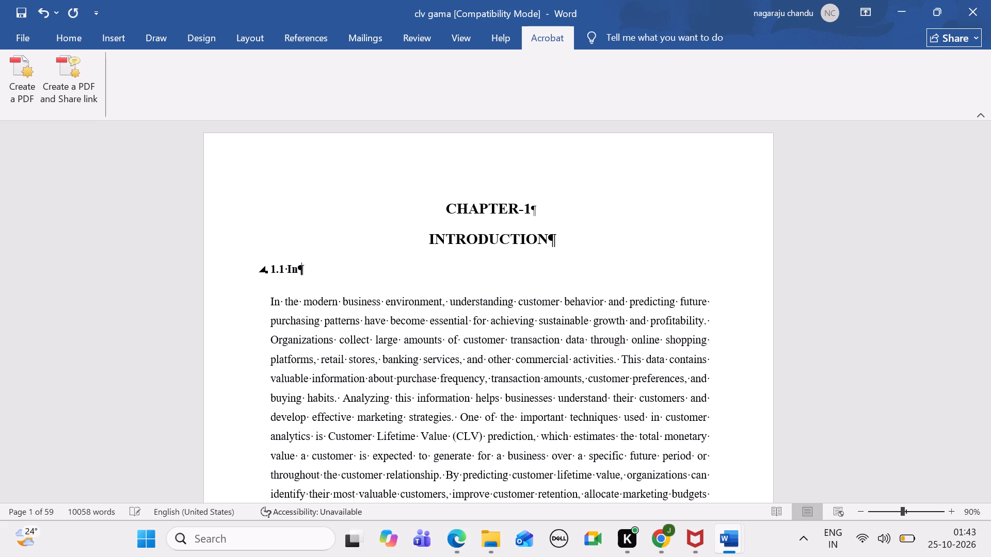
{"action": "key", "text": "BackSpace"}
{"action": "key", "text": "BackSpace"}
{"action": "key", "text": "p"}
{"action": "key", "text": "BackSpace"}
{"action": "key", "text": "shift+p"}
{"action": "type", "text": "roject"}
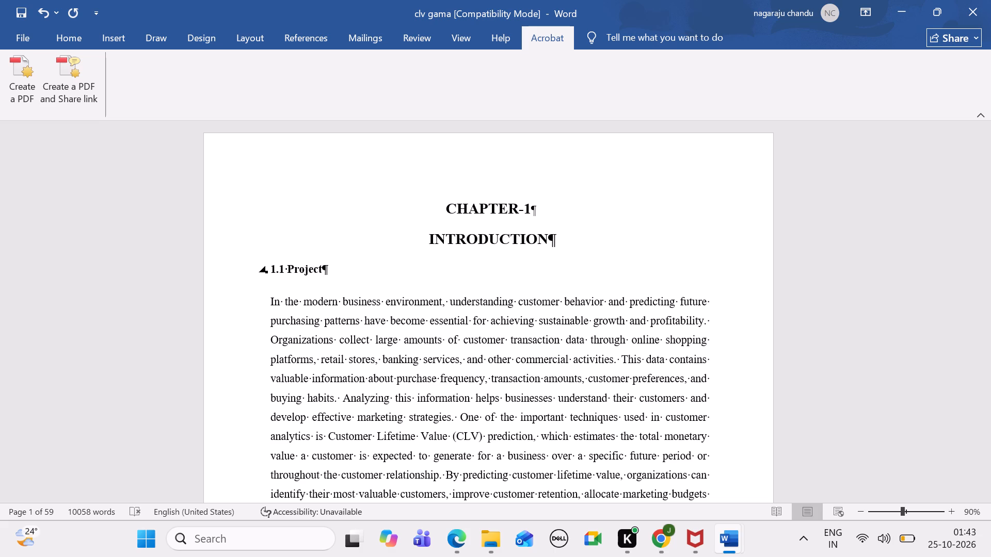
{"action": "key", "text": "space"}
{"action": "type", "text": "Over"}
{"action": "type", "text": "vi"}
{"action": "type", "text": "ew"}
Examine the text and footer page numbers from section 1.1 to the 1.2 heading, and return to the chapter's start.
{"action": "scroll", "coordinate": [358, 266], "scroll_direction": "down", "scroll_amount": 5}
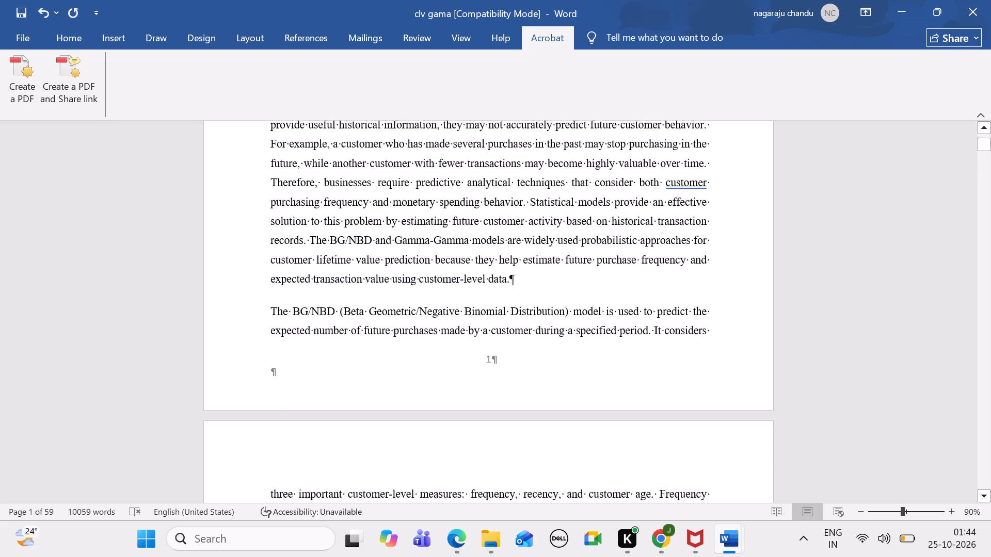
{"action": "scroll", "coordinate": [358, 266], "scroll_direction": "down", "scroll_amount": 6}
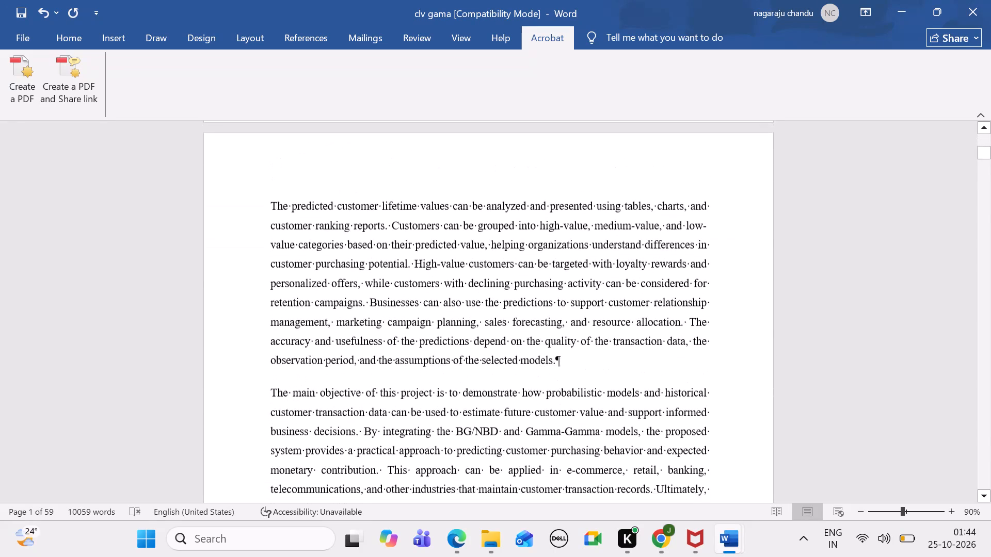
{"action": "scroll", "coordinate": [358, 266], "scroll_direction": "down", "scroll_amount": 1}
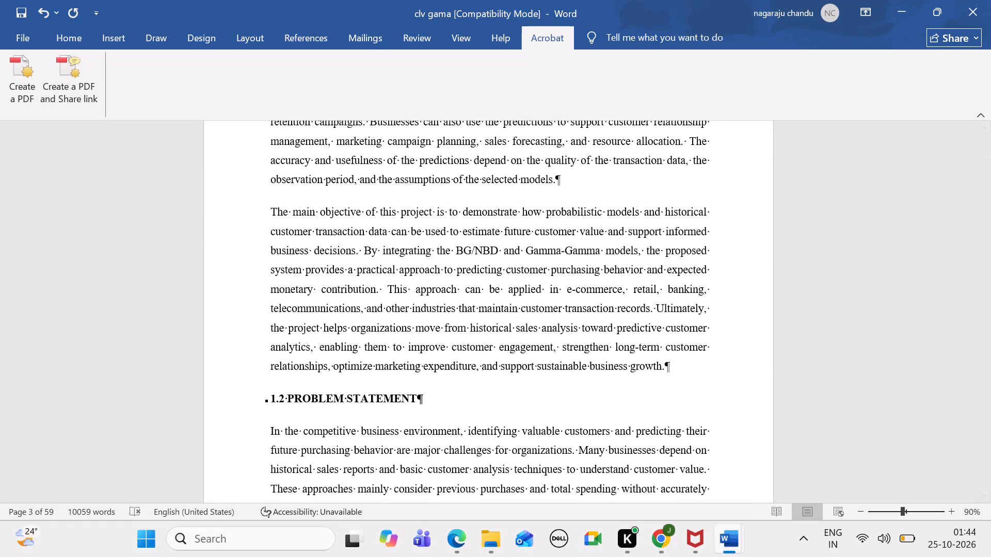
{"action": "scroll", "coordinate": [358, 266], "scroll_direction": "up", "scroll_amount": 2}
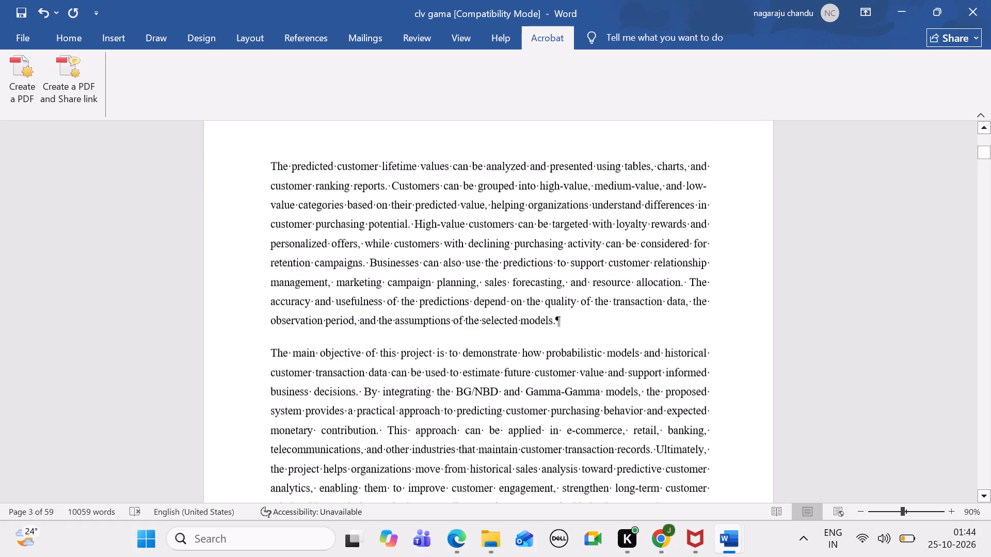
{"action": "scroll", "coordinate": [358, 266], "scroll_direction": "up", "scroll_amount": 6}
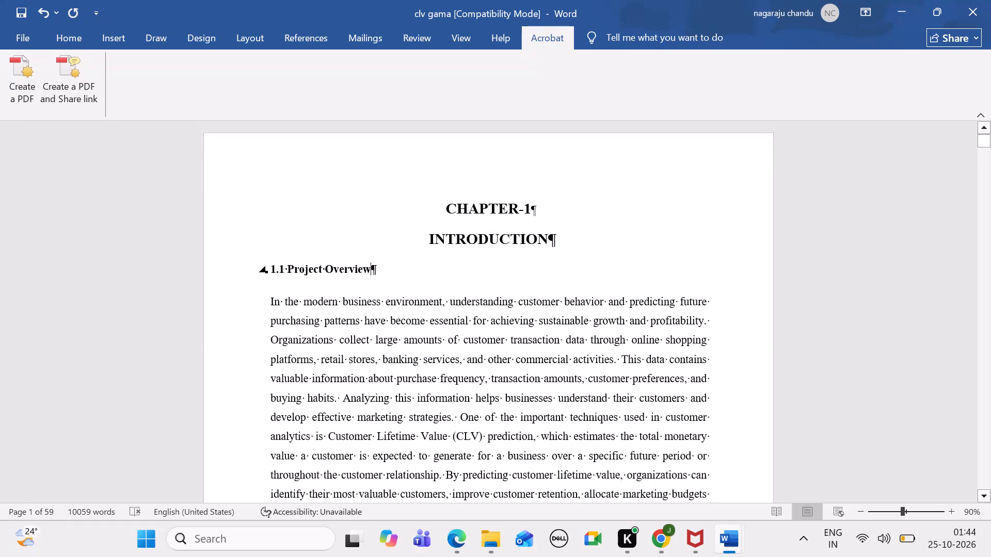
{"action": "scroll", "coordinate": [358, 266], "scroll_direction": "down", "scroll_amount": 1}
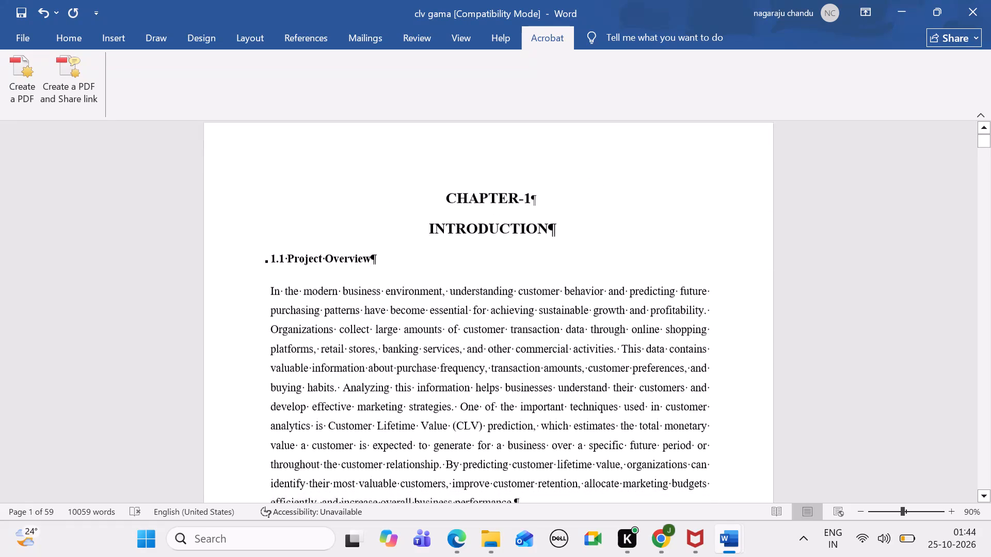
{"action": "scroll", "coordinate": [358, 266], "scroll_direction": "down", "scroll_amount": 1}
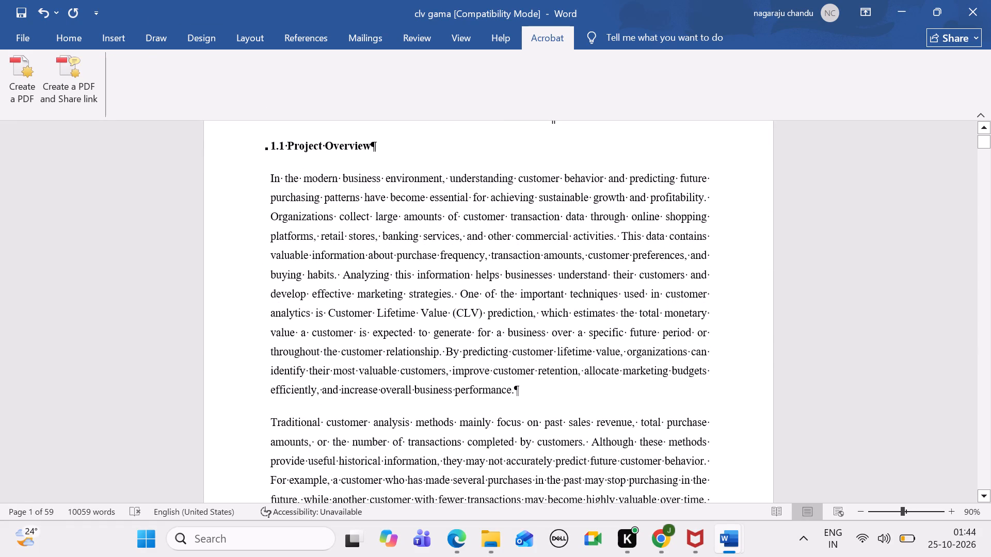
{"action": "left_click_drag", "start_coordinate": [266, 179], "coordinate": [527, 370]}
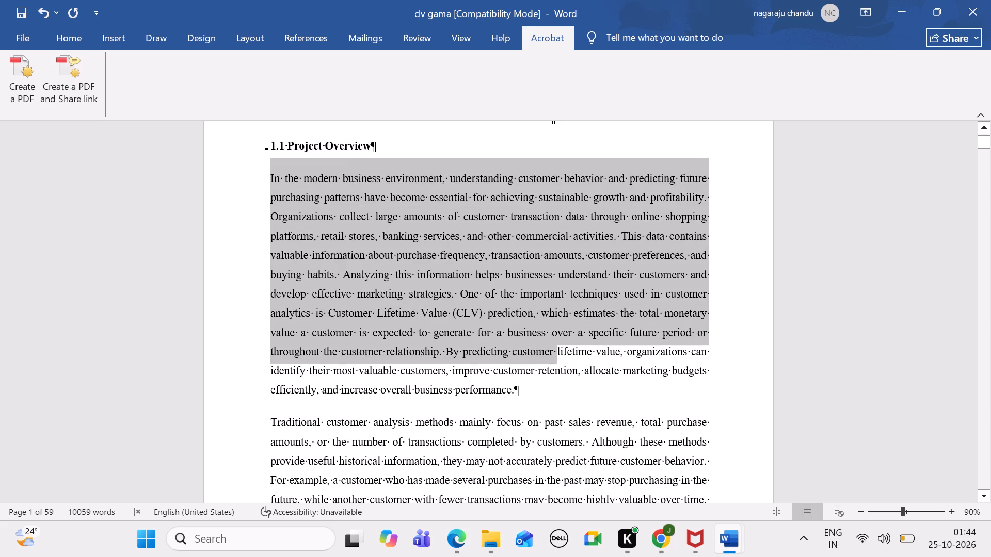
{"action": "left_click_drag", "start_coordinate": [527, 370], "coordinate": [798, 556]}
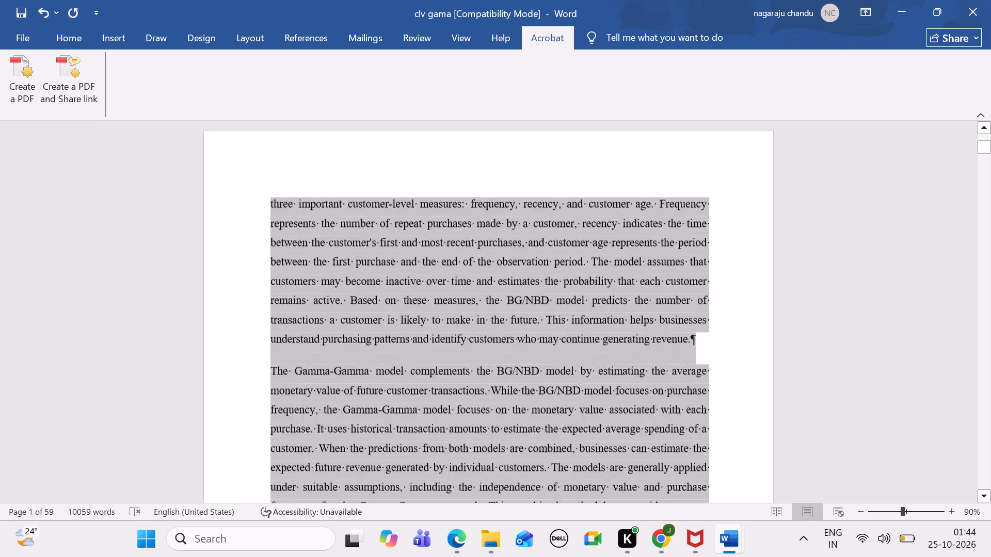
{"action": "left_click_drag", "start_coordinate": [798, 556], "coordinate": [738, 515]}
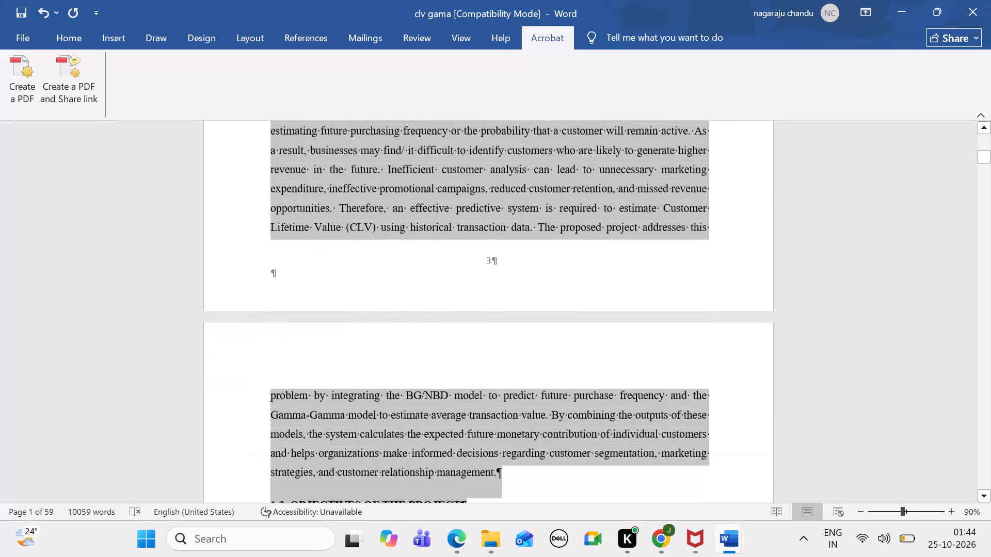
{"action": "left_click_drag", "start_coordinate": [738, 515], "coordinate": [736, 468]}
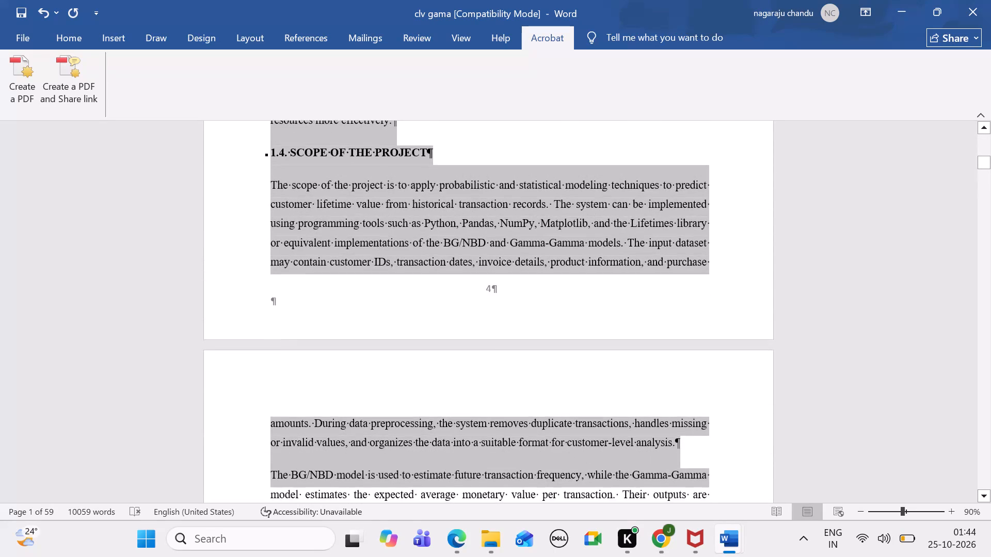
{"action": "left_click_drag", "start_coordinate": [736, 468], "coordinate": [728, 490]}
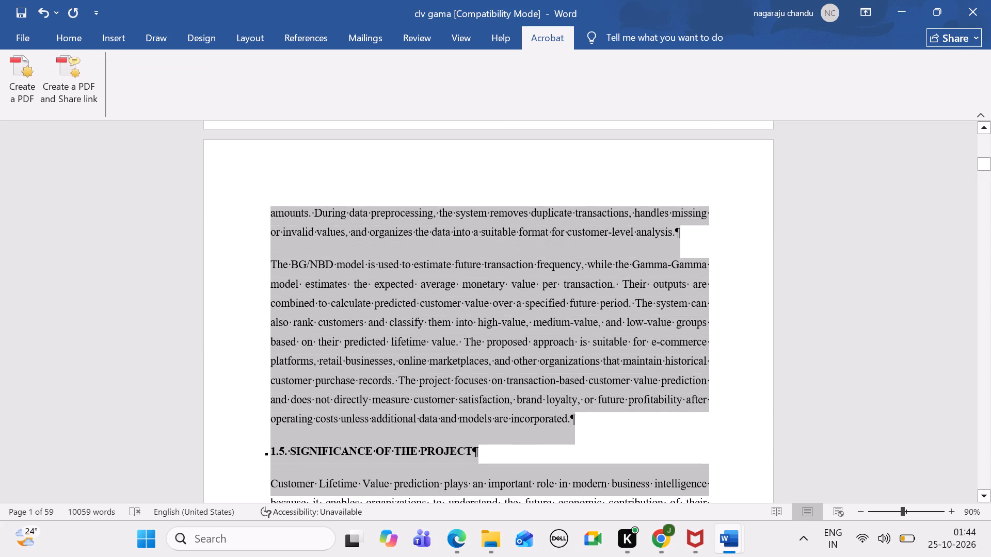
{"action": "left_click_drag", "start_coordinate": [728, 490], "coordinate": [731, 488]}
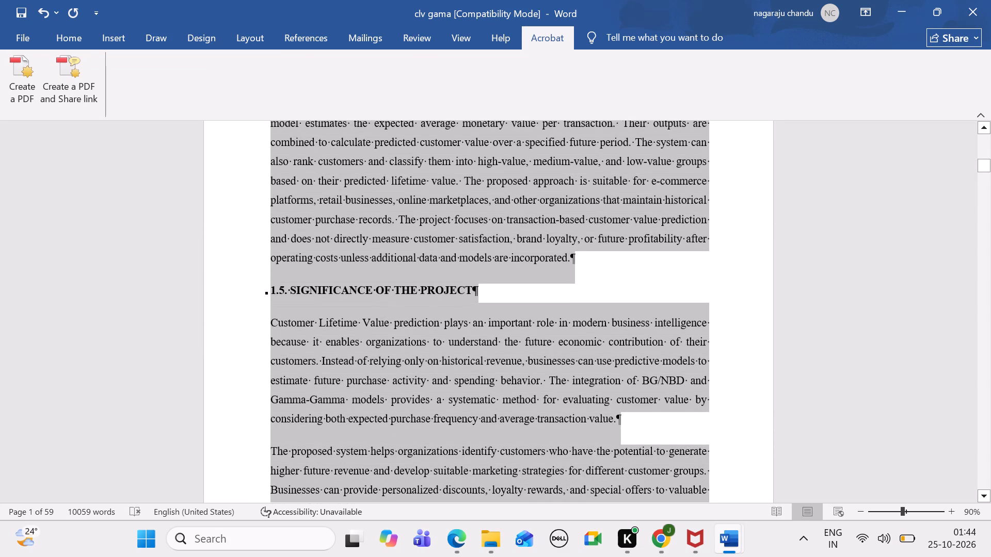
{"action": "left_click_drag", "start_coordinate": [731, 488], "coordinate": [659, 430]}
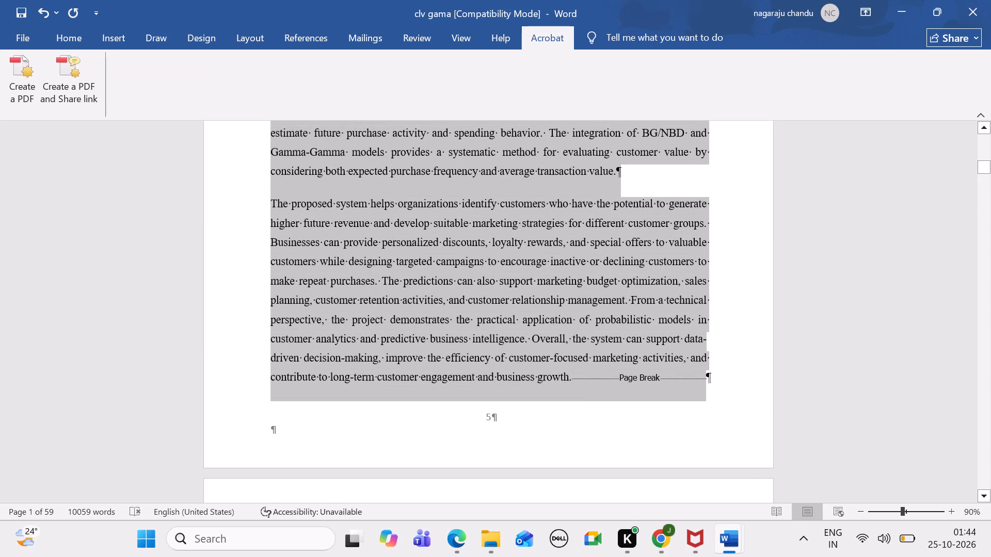